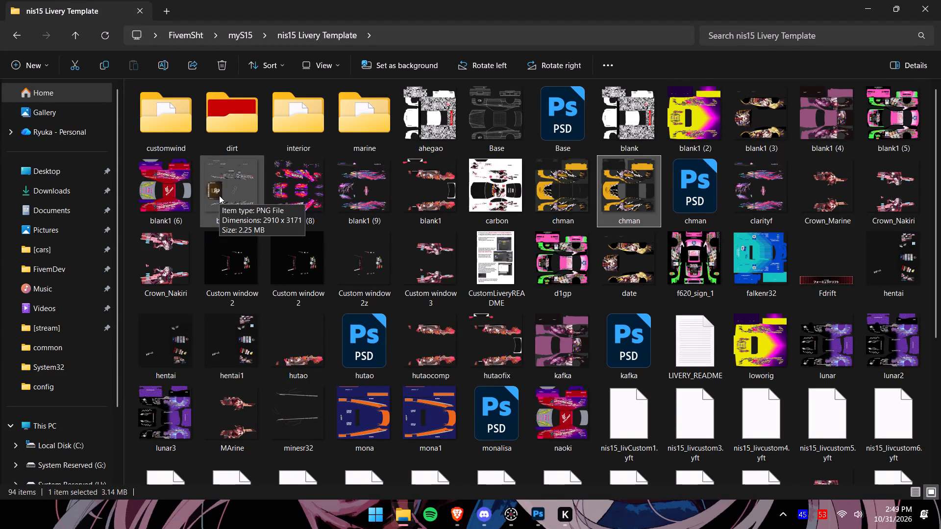
# Place the blank1 (7) PNG from the nis15 Livery Template folder into the hachi.png Photoshop document.
pyautogui.moveTo(219, 195); pyautogui.dragTo(487, 492)
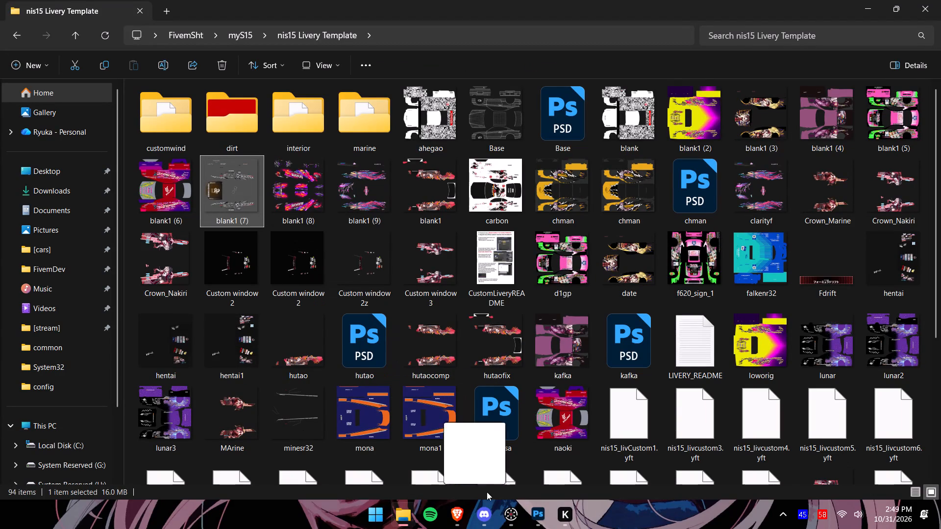
pyautogui.moveTo(487, 492); pyautogui.dragTo(370, 323)
pyautogui.click(447, 228)
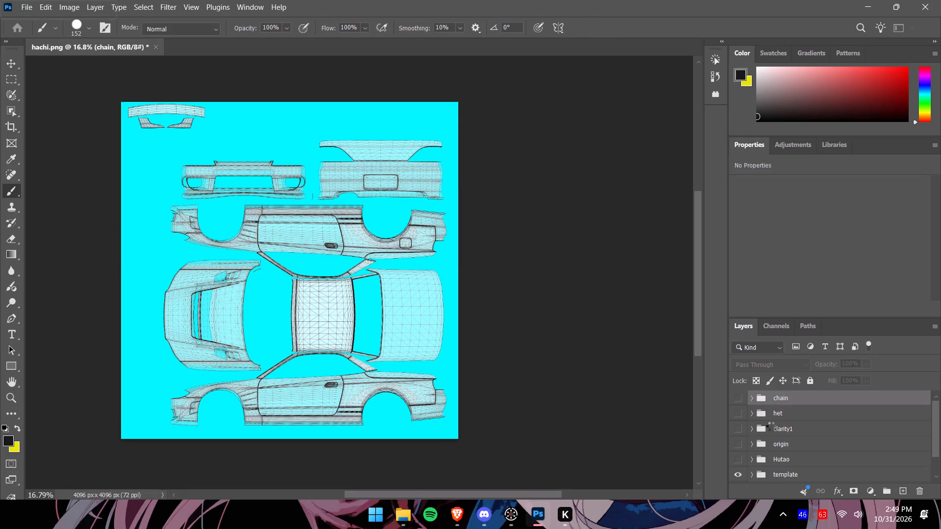
pyautogui.scroll(6, 789, 436)
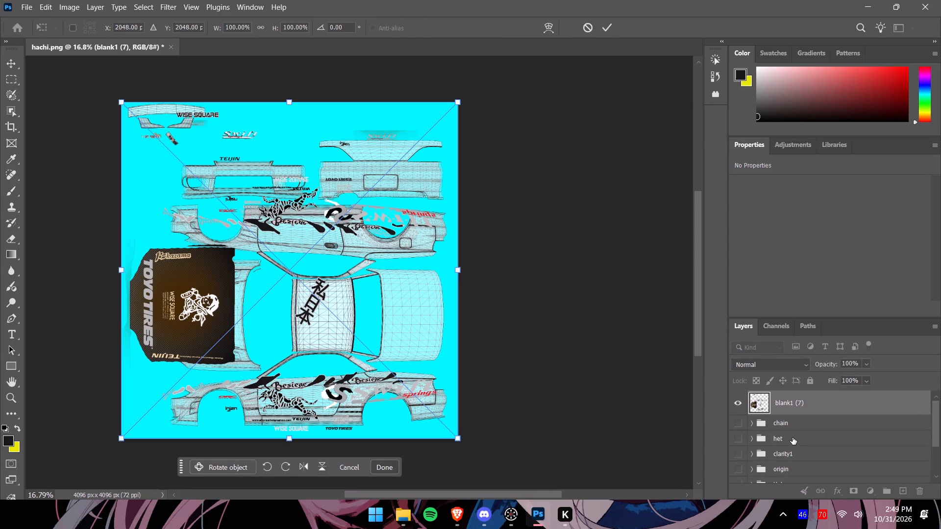
pyautogui.scroll(2, 792, 437)
# Create a layer group named fnftokyo above the chain group.
pyautogui.rightClick(777, 423)
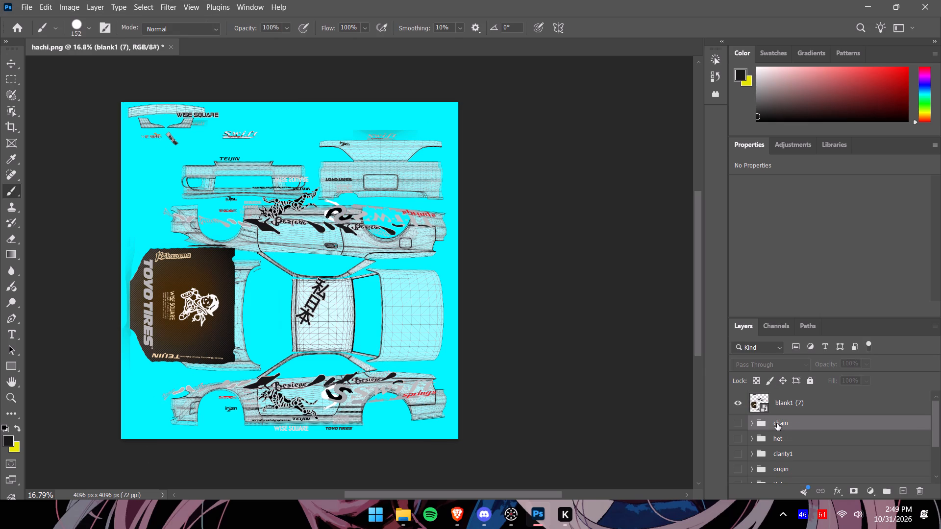
pyautogui.rightClick(798, 421)
pyautogui.click(834, 179)
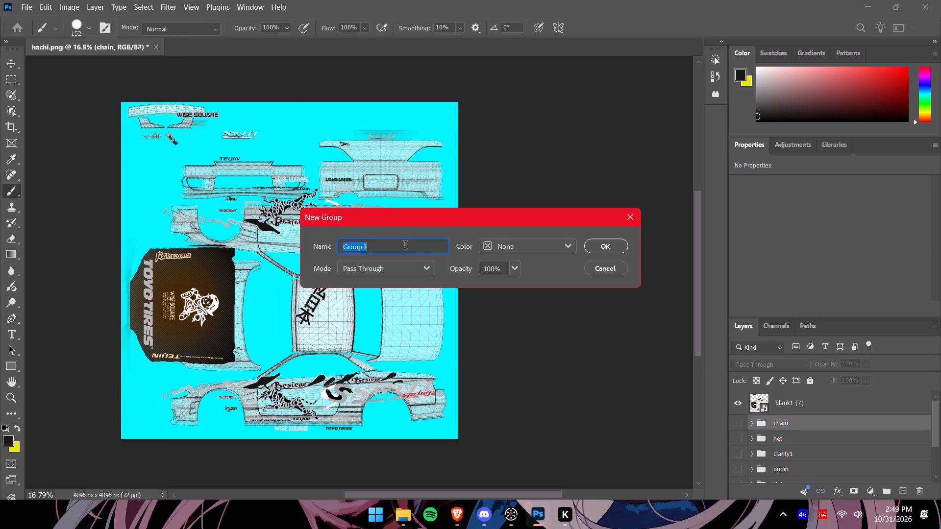
pyautogui.press('BackSpace')
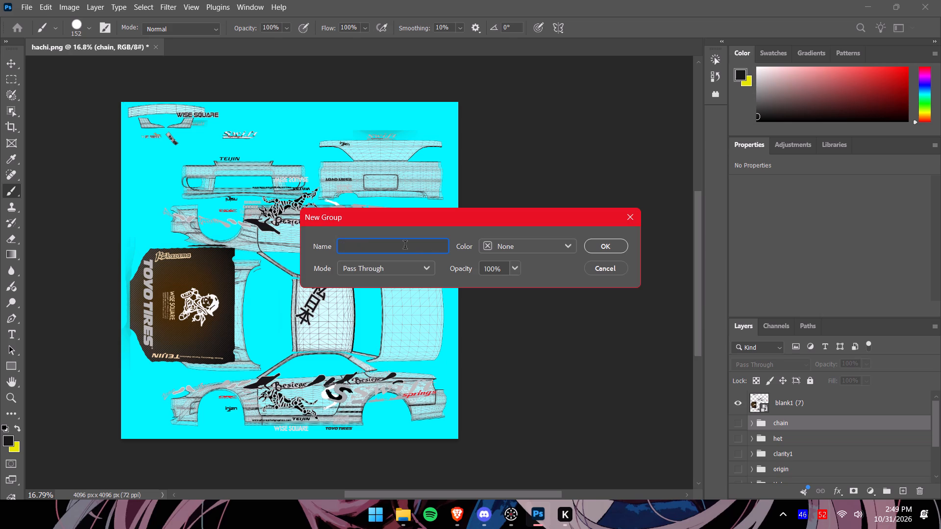
pyautogui.write('fnf')
pyautogui.write('tokyo')
pyautogui.press('Return')
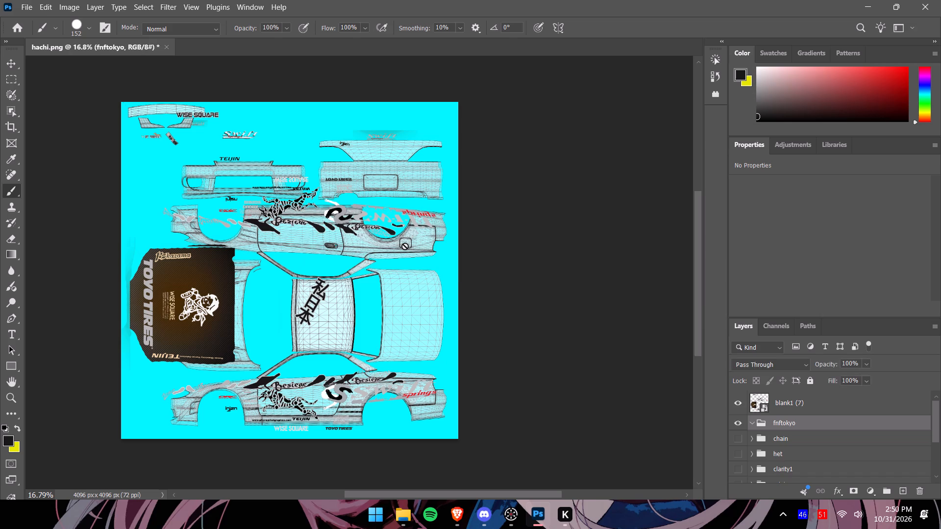
# Move the blank1 (7) layer into the fnftokyo group.
pyautogui.moveTo(796, 404); pyautogui.dragTo(800, 426)
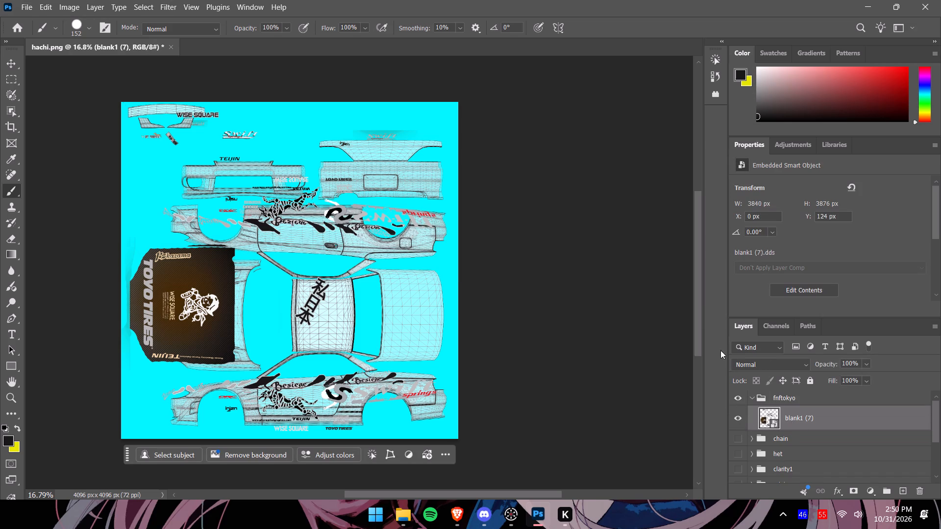
# Select the lower car-side decals on blank1 (7) with a marquee about 3720 by 850 px and copy them to a new layer.
pyautogui.moveTo(698, 343); pyautogui.dragTo(699, 350)
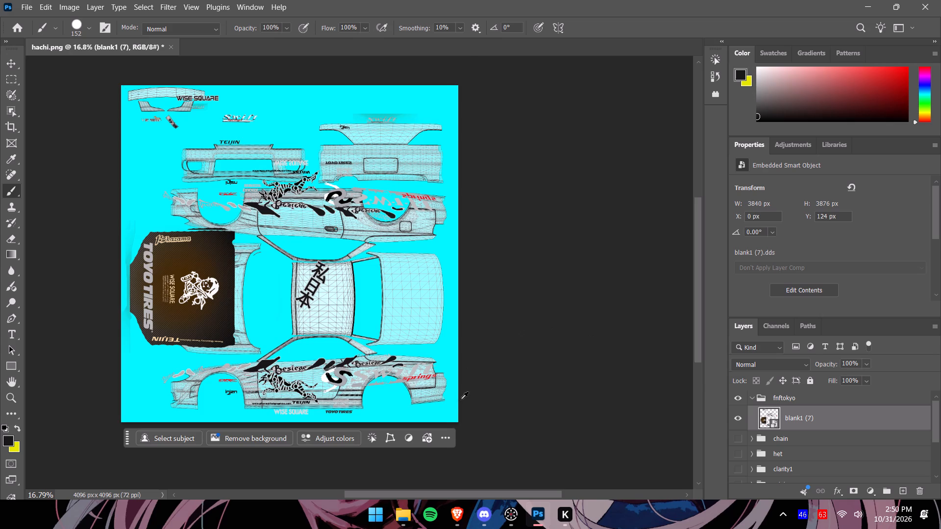
pyautogui.keyDown('alt'); pyautogui.scroll(4, 461, 399); pyautogui.keyUp('alt')
pyautogui.moveTo(501, 495); pyautogui.dragTo(498, 495)
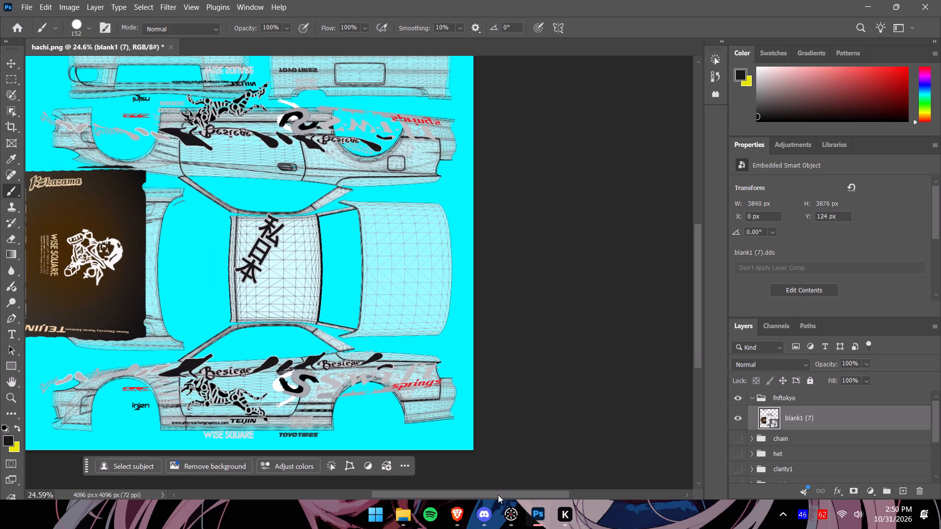
pyautogui.moveTo(498, 495); pyautogui.dragTo(465, 495)
pyautogui.keyDown('alt'); pyautogui.scroll(4, 371, 399); pyautogui.keyUp('alt')
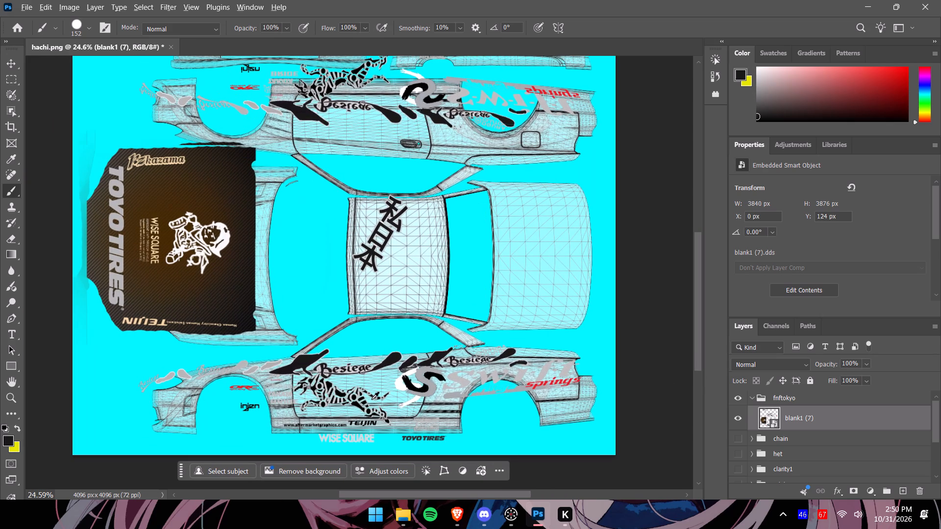
pyautogui.keyDown('alt'); pyautogui.scroll(3, 371, 399); pyautogui.keyUp('alt')
pyautogui.keyDown('alt'); pyautogui.scroll(-4, 371, 399); pyautogui.keyUp('alt')
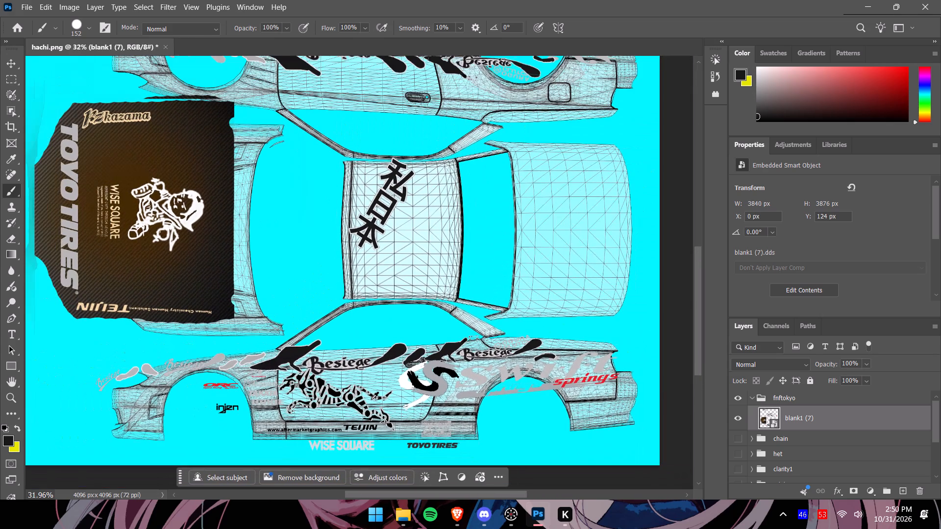
pyautogui.click(16, 73)
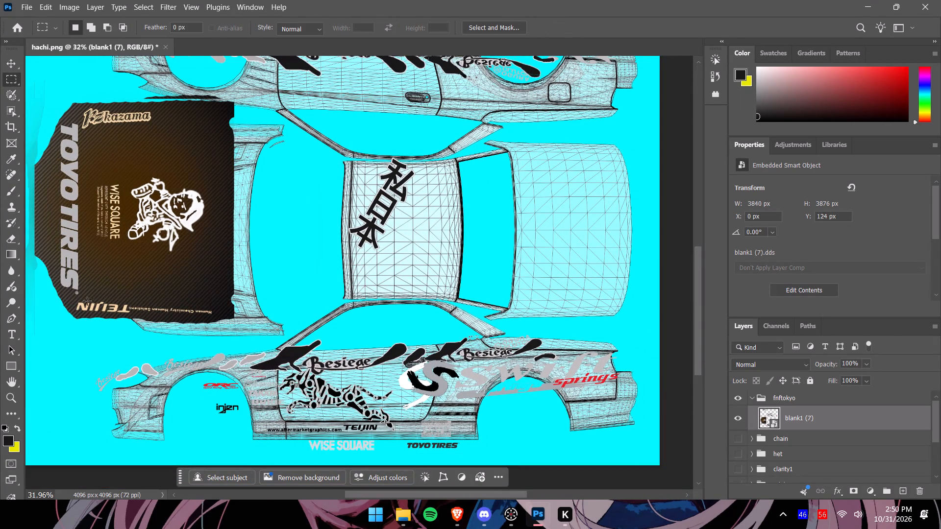
pyautogui.moveTo(74, 320); pyautogui.dragTo(193, 359)
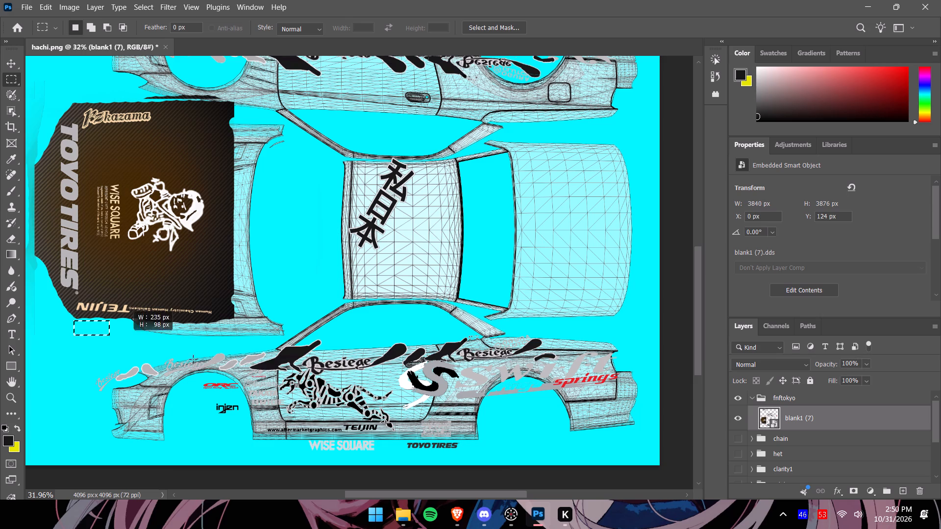
pyautogui.moveTo(193, 359); pyautogui.dragTo(656, 453)
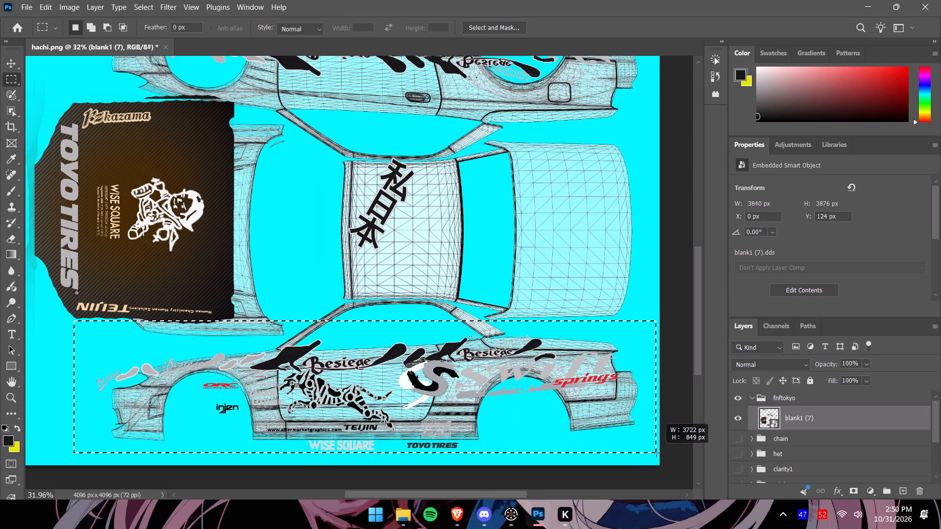
pyautogui.moveTo(656, 453); pyautogui.dragTo(660, 455)
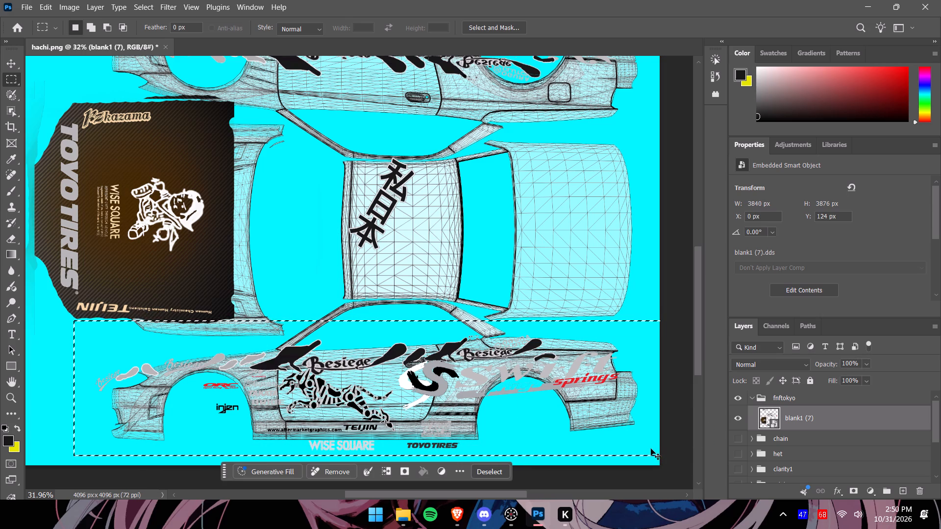
pyautogui.hotkey('ctrl', 'c')
pyautogui.hotkey('ctrl', 'v')
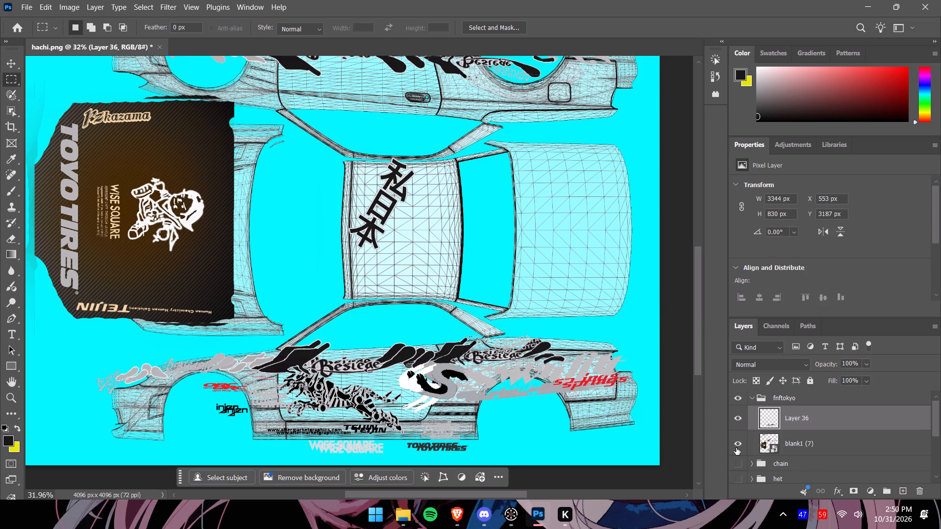
# Hide the original blank1 (7) layer.
pyautogui.click(736, 448)
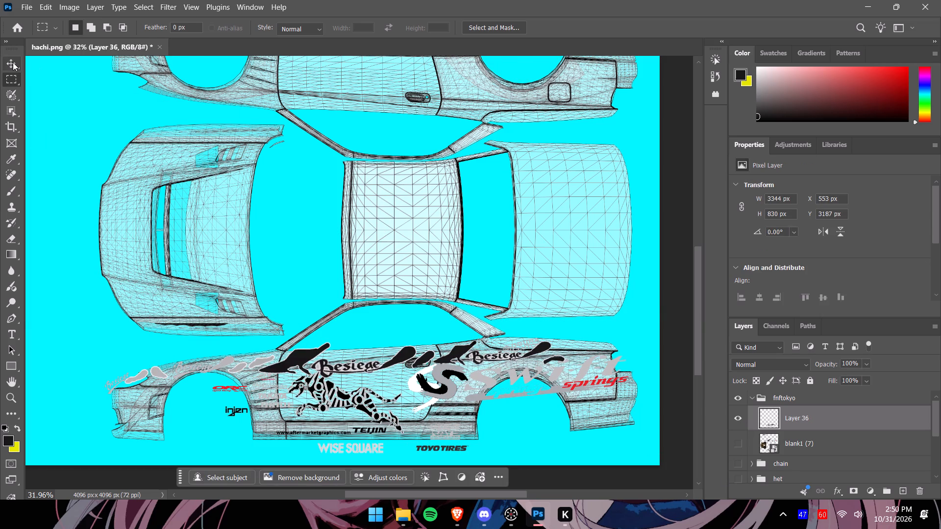
# Narrow the pasted side decals from their front edge to about 92% width.
pyautogui.click(13, 62)
pyautogui.keyDown('alt'); pyautogui.scroll(4, 389, 389); pyautogui.keyUp('alt')
pyautogui.keyDown('alt'); pyautogui.scroll(-2, 396, 404); pyautogui.keyUp('alt')
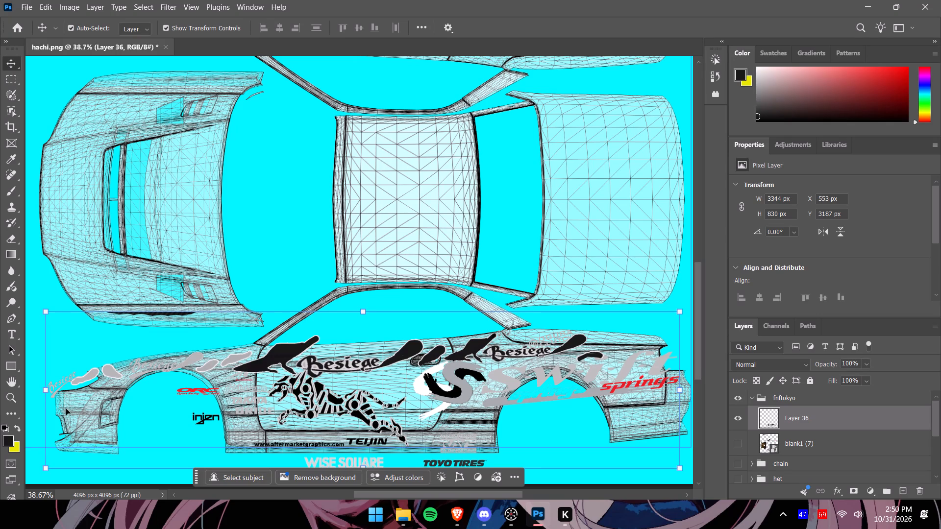
pyautogui.moveTo(46, 393); pyautogui.dragTo(84, 389)
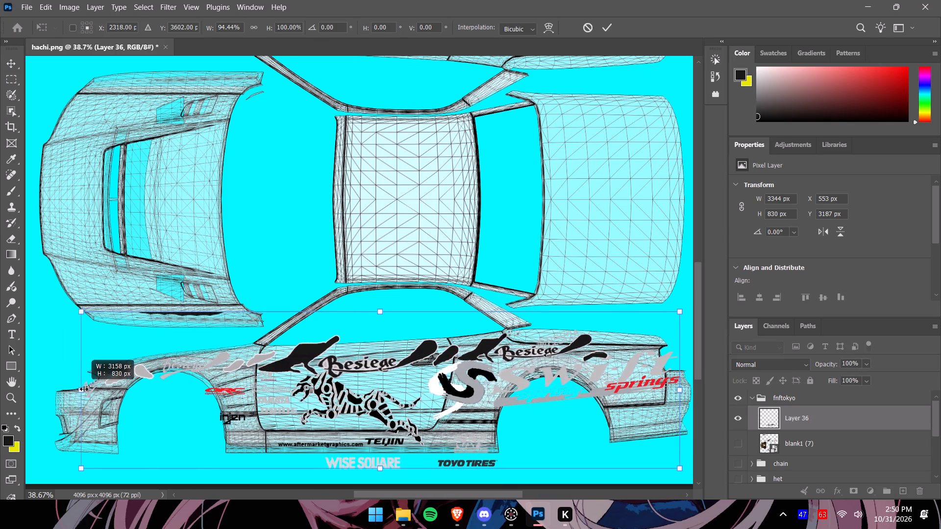
pyautogui.moveTo(84, 389); pyautogui.dragTo(96, 389)
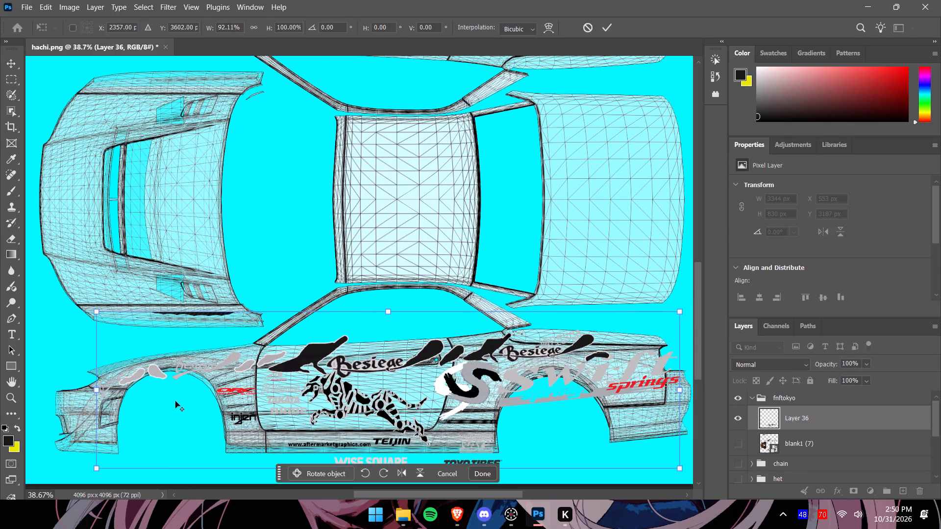
# Lower the top edge of the side decals slightly, scaling them to about 99.5% height.
pyautogui.keyDown('alt'); pyautogui.scroll(3, 175, 401); pyautogui.keyUp('alt')
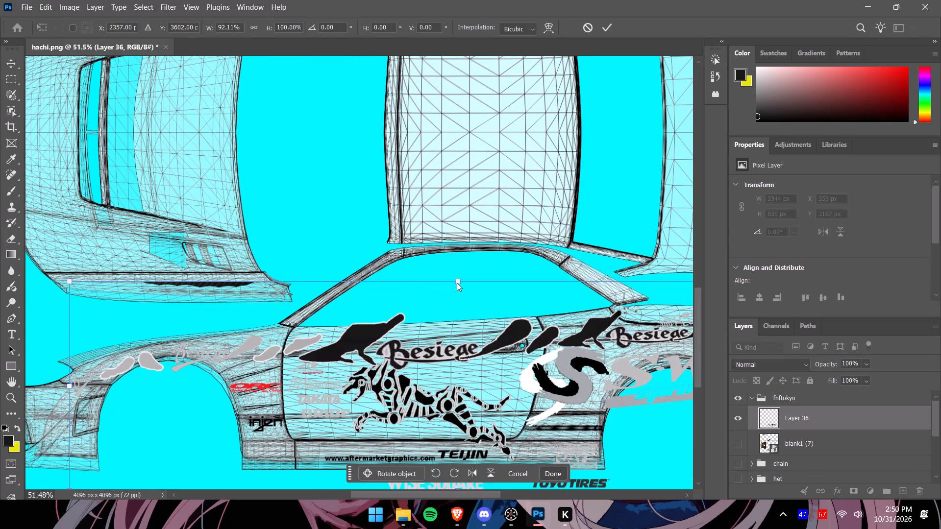
pyautogui.moveTo(457, 283); pyautogui.dragTo(459, 288)
pyautogui.moveTo(458, 281); pyautogui.dragTo(458, 292)
pyautogui.moveTo(458, 292); pyautogui.dragTo(458, 293)
pyautogui.moveTo(457, 282); pyautogui.dragTo(461, 286)
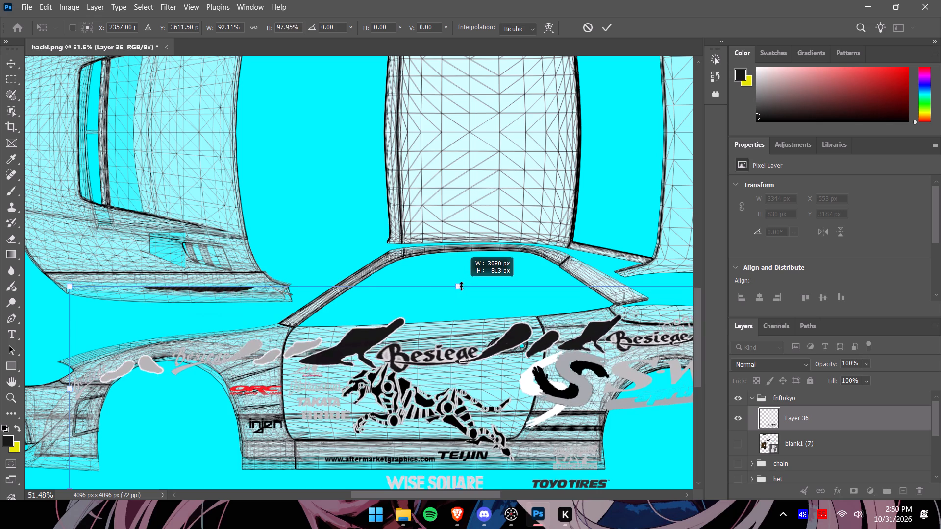
pyautogui.moveTo(461, 286); pyautogui.dragTo(464, 282)
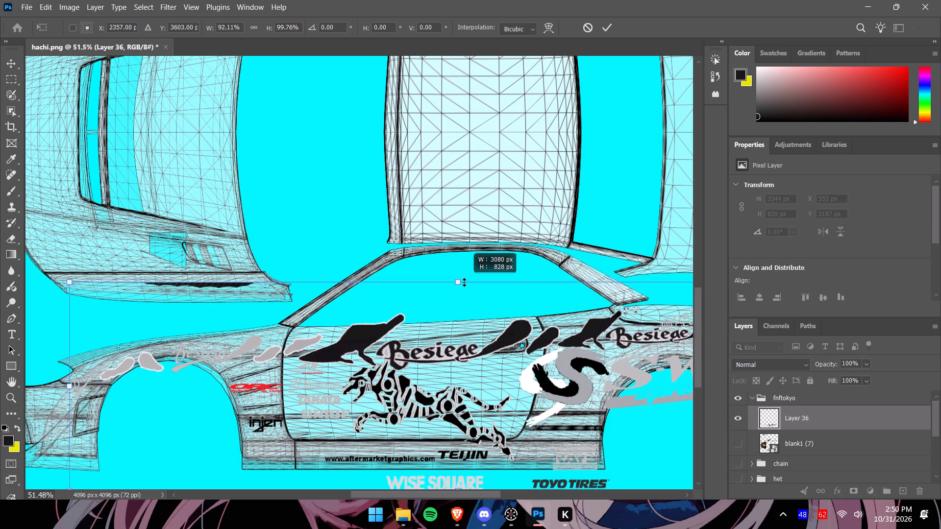
pyautogui.moveTo(464, 282); pyautogui.dragTo(465, 283)
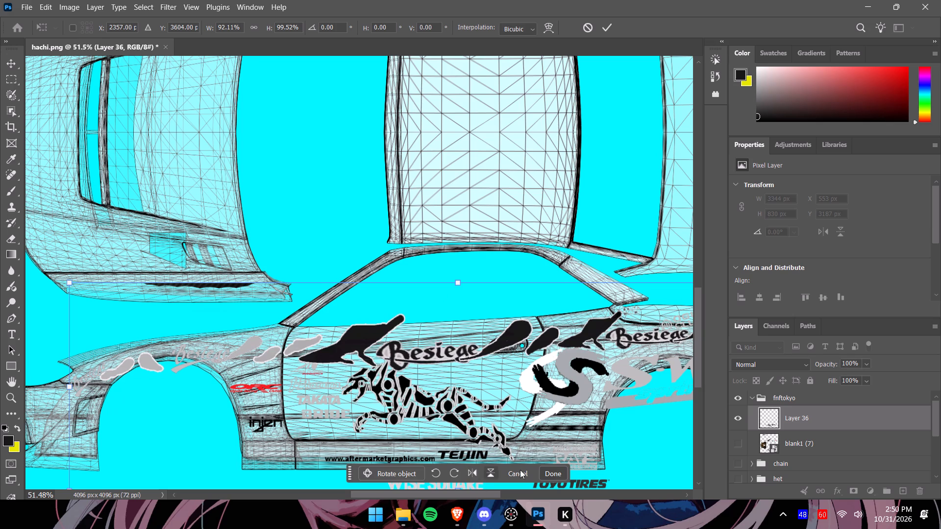
# Raise the bottom edge of the side decals to the car's sill line, scaling them to about 90% height.
pyautogui.moveTo(703, 365); pyautogui.dragTo(705, 384)
pyautogui.moveTo(697, 372); pyautogui.dragTo(702, 386)
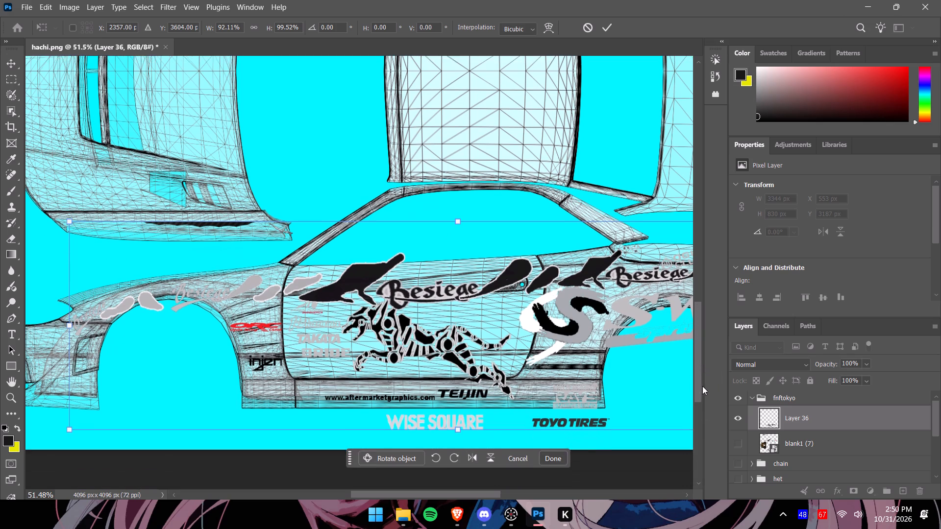
pyautogui.moveTo(702, 386); pyautogui.dragTo(703, 386)
pyautogui.moveTo(458, 429); pyautogui.dragTo(463, 409)
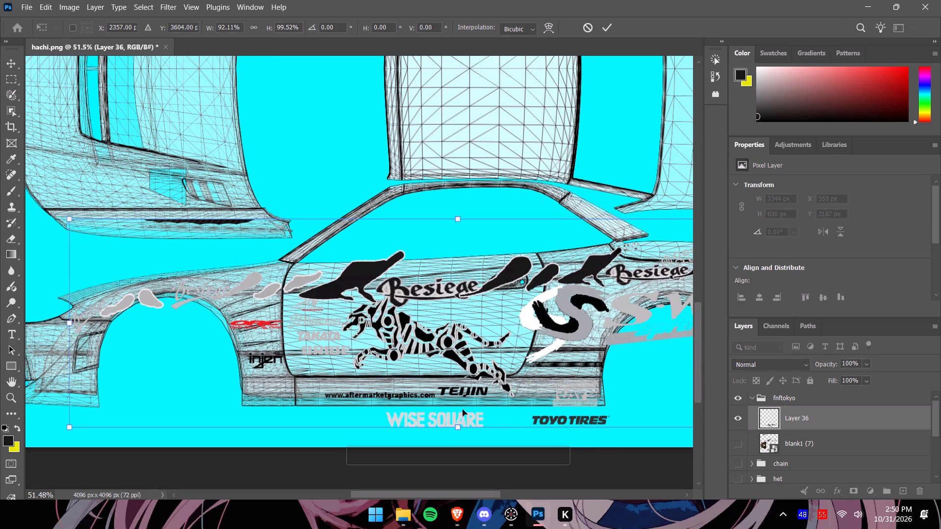
pyautogui.moveTo(463, 409); pyautogui.dragTo(464, 409)
pyautogui.moveTo(458, 426); pyautogui.dragTo(462, 400)
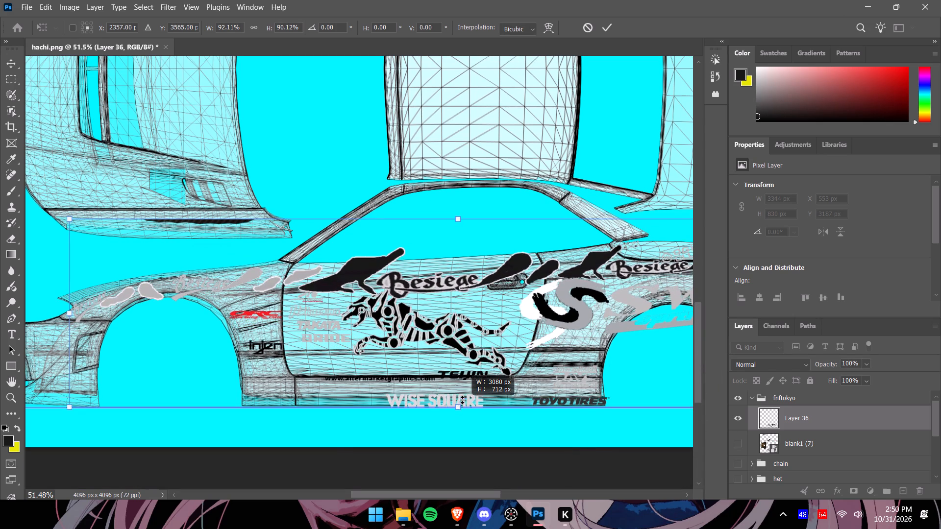
pyautogui.moveTo(462, 400); pyautogui.dragTo(461, 404)
# Narrow the side decals from their rear edge to about 90.85% width, fitting them to the rear quarter panel.
pyautogui.keyDown('alt'); pyautogui.scroll(4, 181, 304); pyautogui.keyUp('alt')
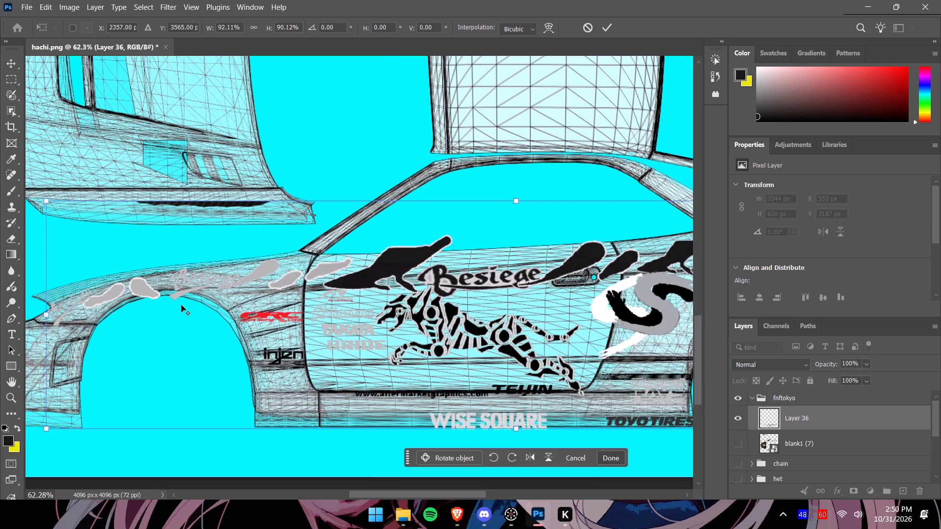
pyautogui.keyDown('alt'); pyautogui.scroll(-1, 182, 306); pyautogui.keyUp('alt')
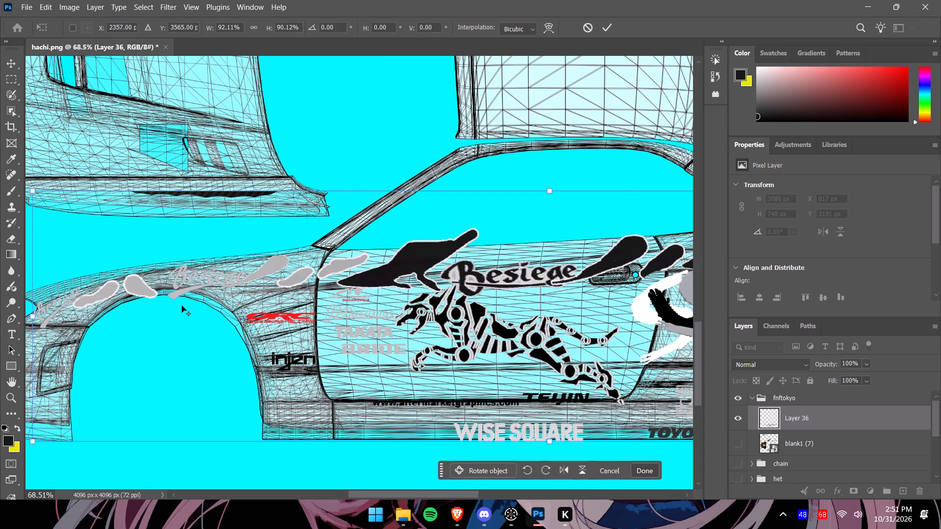
pyautogui.keyDown('alt'); pyautogui.scroll(-1, 182, 306); pyautogui.keyUp('alt')
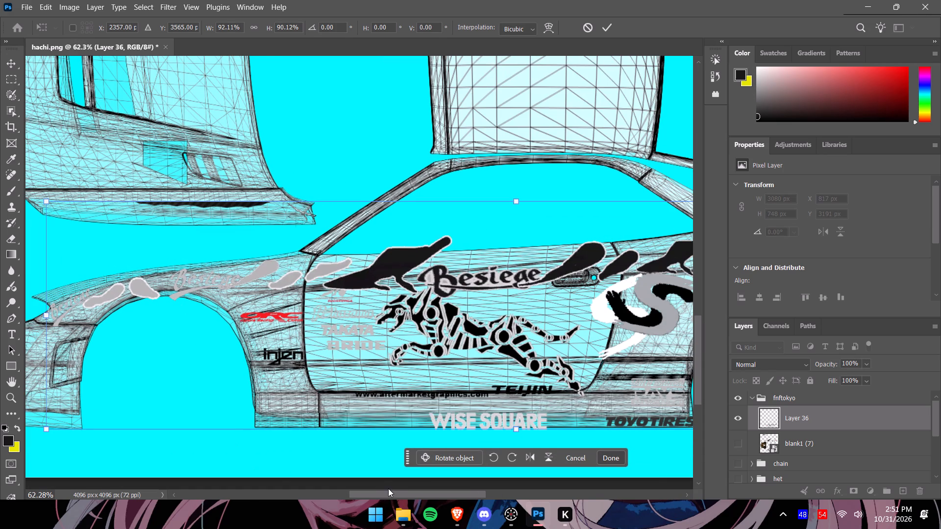
pyautogui.moveTo(389, 489); pyautogui.dragTo(486, 485)
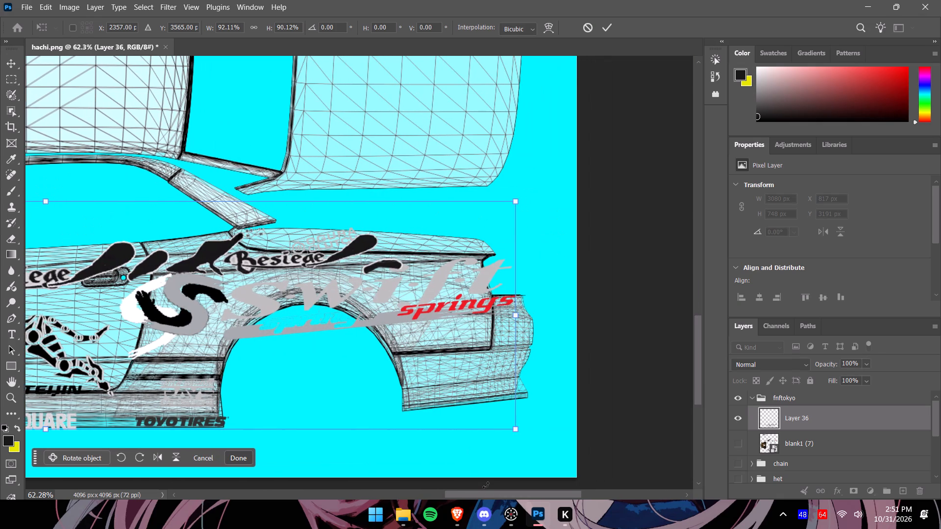
pyautogui.moveTo(486, 485); pyautogui.dragTo(486, 483)
pyautogui.moveTo(486, 483); pyautogui.dragTo(486, 483)
pyautogui.moveTo(516, 317); pyautogui.dragTo(500, 317)
pyautogui.moveTo(515, 316); pyautogui.dragTo(504, 316)
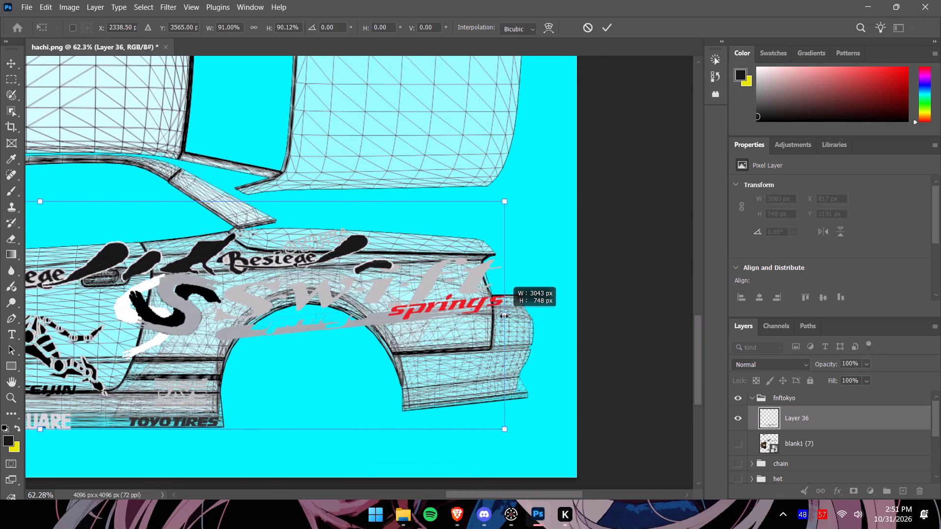
pyautogui.moveTo(504, 316); pyautogui.dragTo(507, 316)
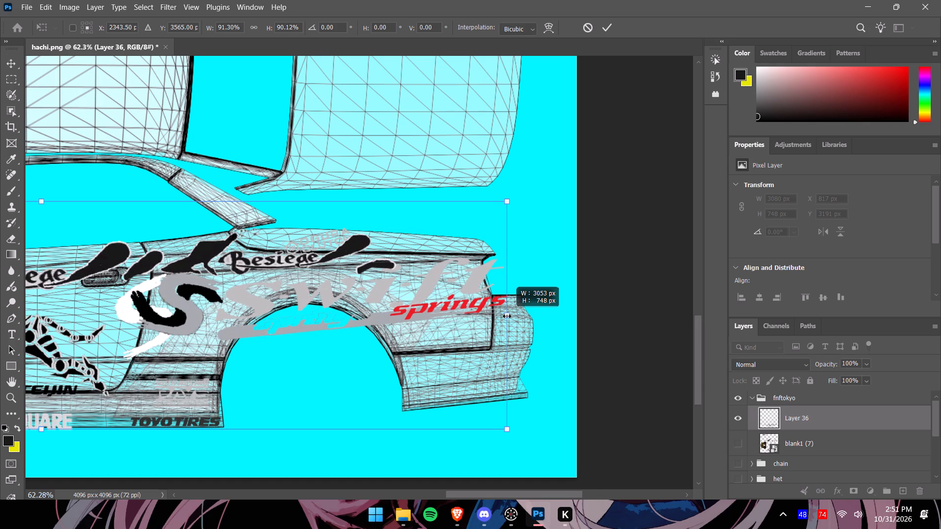
pyautogui.moveTo(507, 316); pyautogui.dragTo(502, 316)
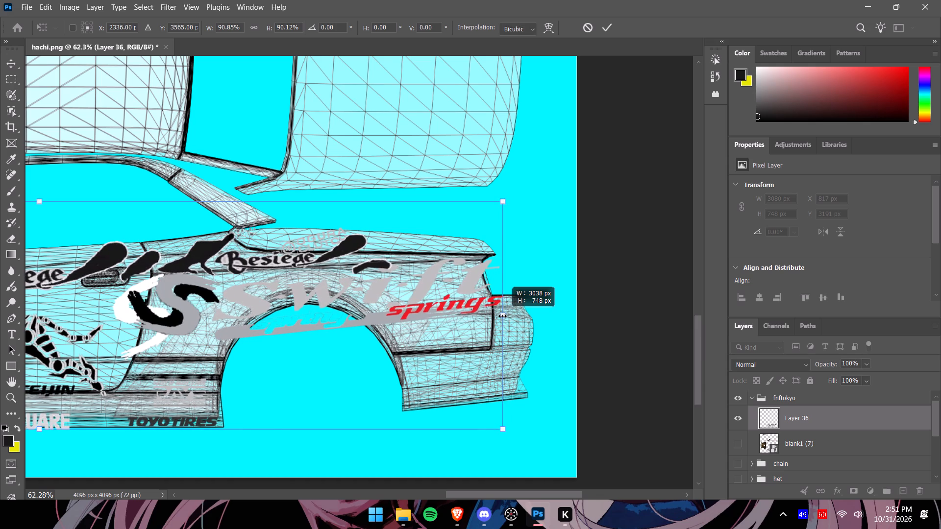
pyautogui.moveTo(502, 316); pyautogui.dragTo(500, 316)
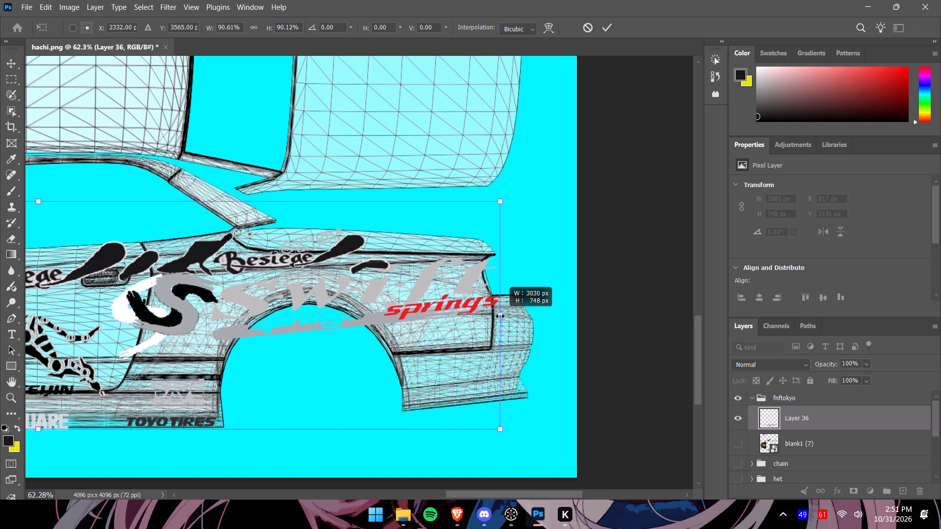
pyautogui.moveTo(500, 316); pyautogui.dragTo(503, 316)
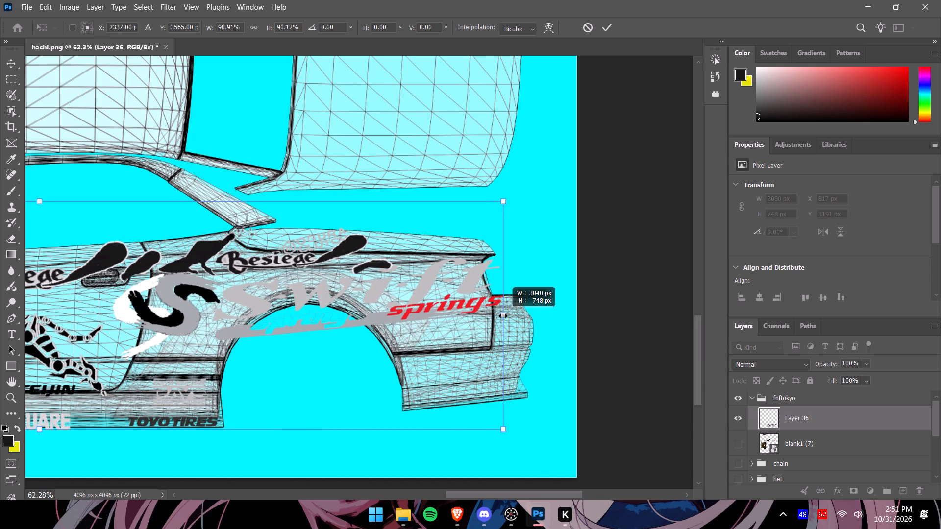
pyautogui.moveTo(503, 316); pyautogui.dragTo(504, 316)
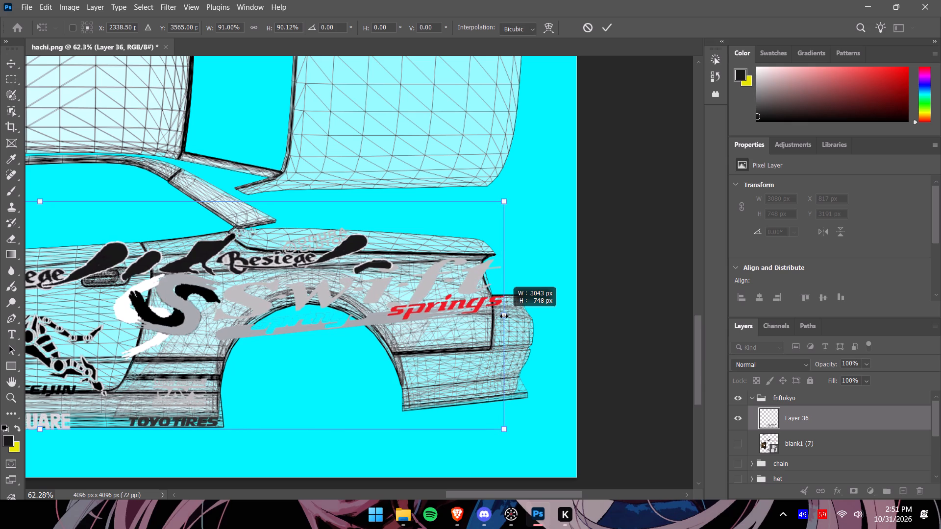
pyautogui.moveTo(504, 316); pyautogui.dragTo(503, 316)
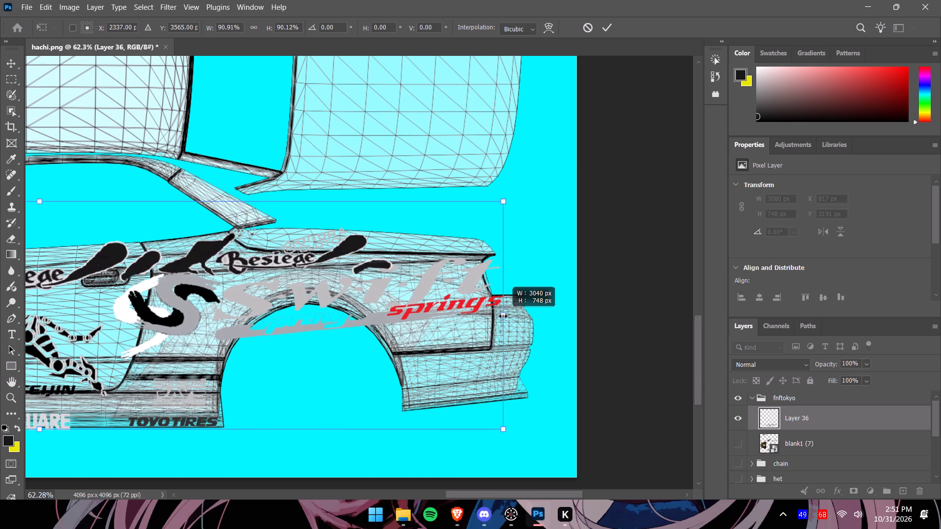
pyautogui.moveTo(503, 316); pyautogui.dragTo(502, 316)
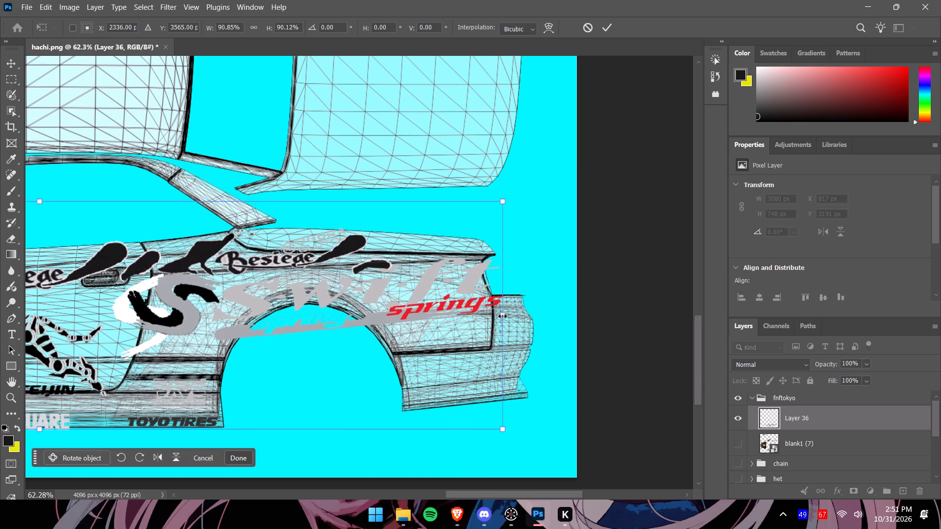
# Check the side decals' fit along the rear quarter and the whole lower car side, and apply the transform.
pyautogui.keyDown('alt'); pyautogui.scroll(-4, 390, 298); pyautogui.keyUp('alt')
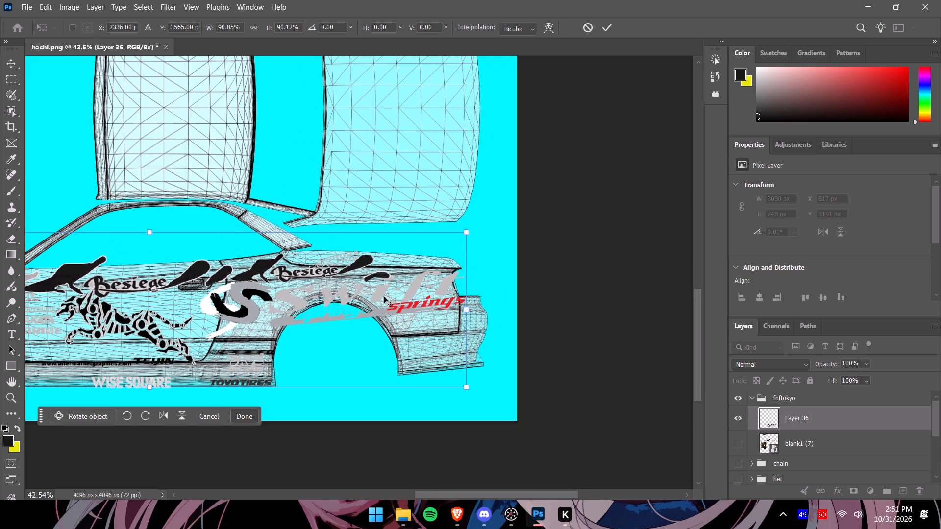
pyautogui.keyDown('alt'); pyautogui.scroll(-1, 384, 296); pyautogui.keyUp('alt')
pyautogui.keyDown('alt'); pyautogui.scroll(1, 384, 296); pyautogui.keyUp('alt')
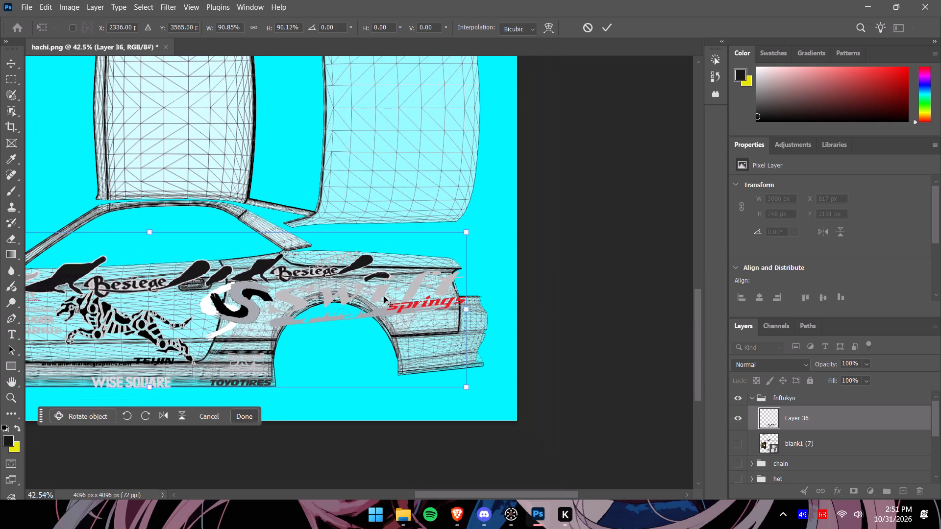
pyautogui.keyDown('alt'); pyautogui.scroll(1, 384, 296); pyautogui.keyUp('alt')
pyautogui.keyDown('alt'); pyautogui.scroll(-3, 384, 296); pyautogui.keyUp('alt')
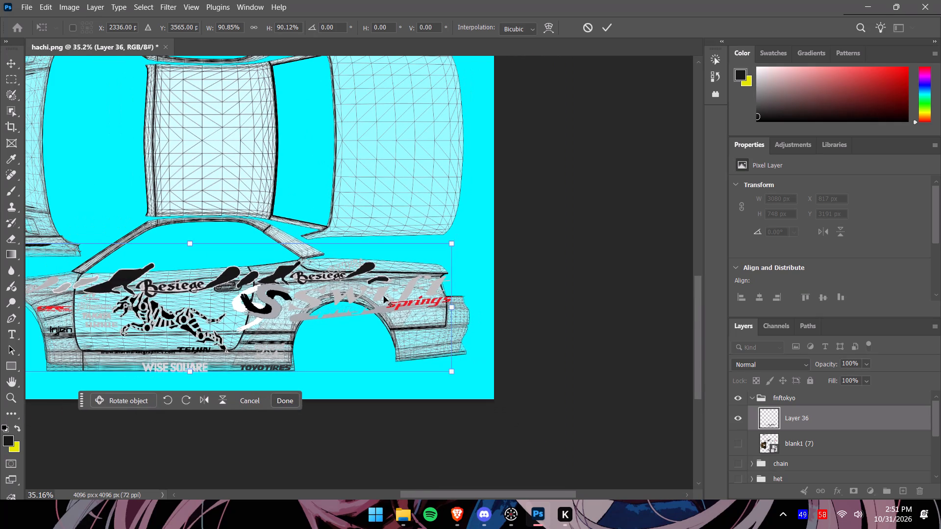
pyautogui.keyDown('alt'); pyautogui.scroll(3, 384, 296); pyautogui.keyUp('alt')
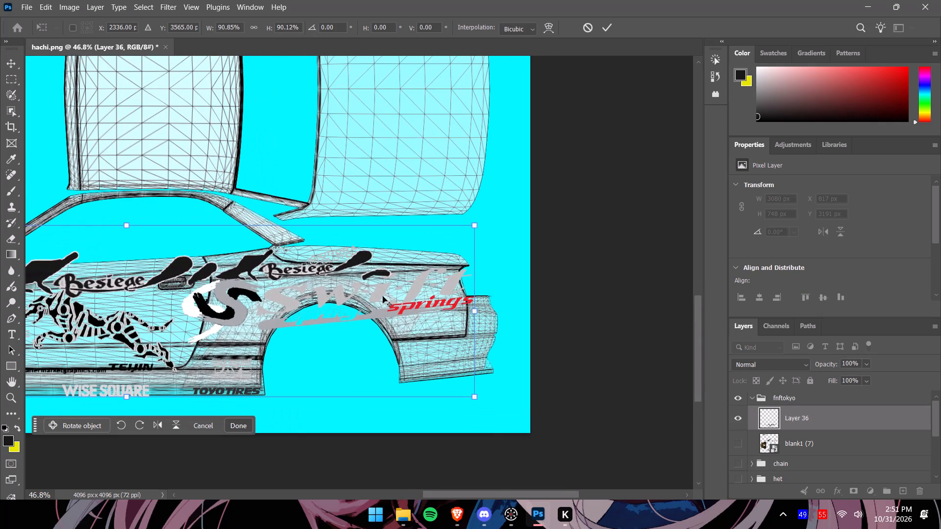
pyautogui.keyDown('alt'); pyautogui.scroll(3, 383, 296); pyautogui.keyUp('alt')
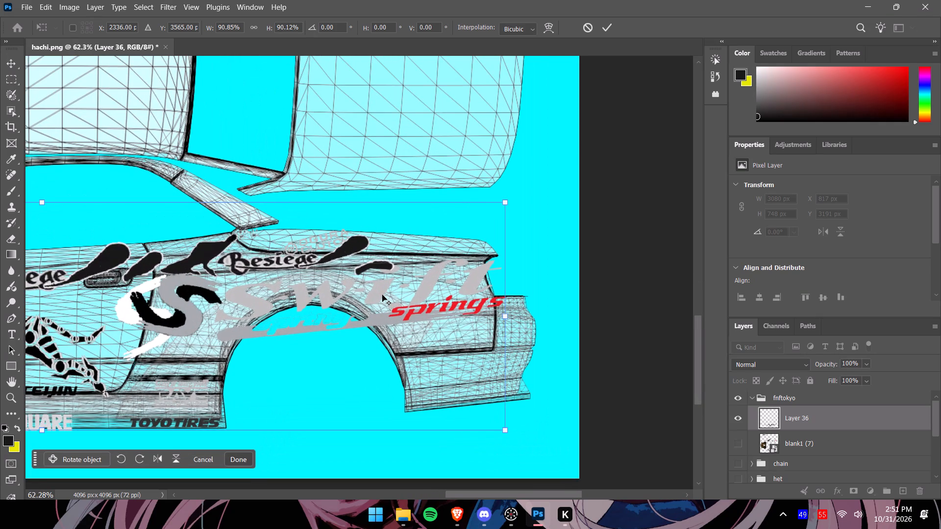
pyautogui.keyDown('alt'); pyautogui.scroll(3, 382, 295); pyautogui.keyUp('alt')
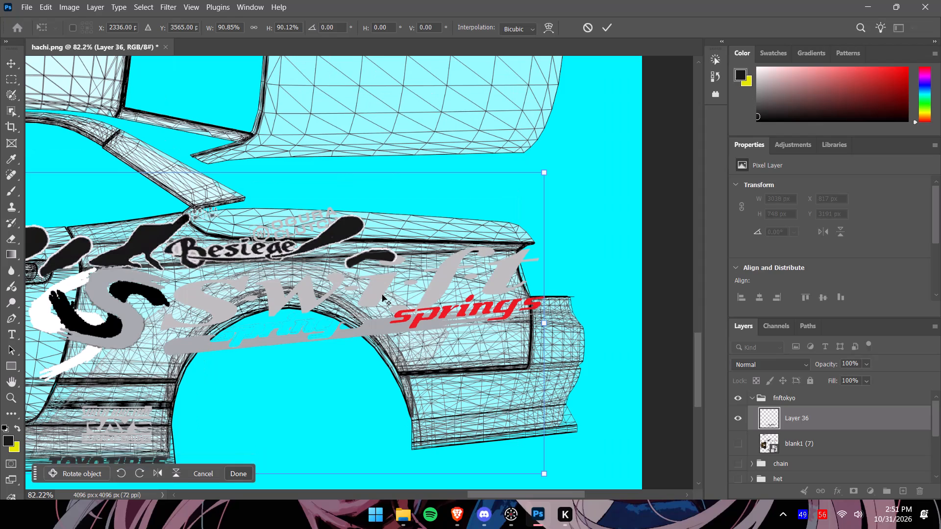
pyautogui.keyDown('alt'); pyautogui.scroll(-12, 382, 295); pyautogui.keyUp('alt')
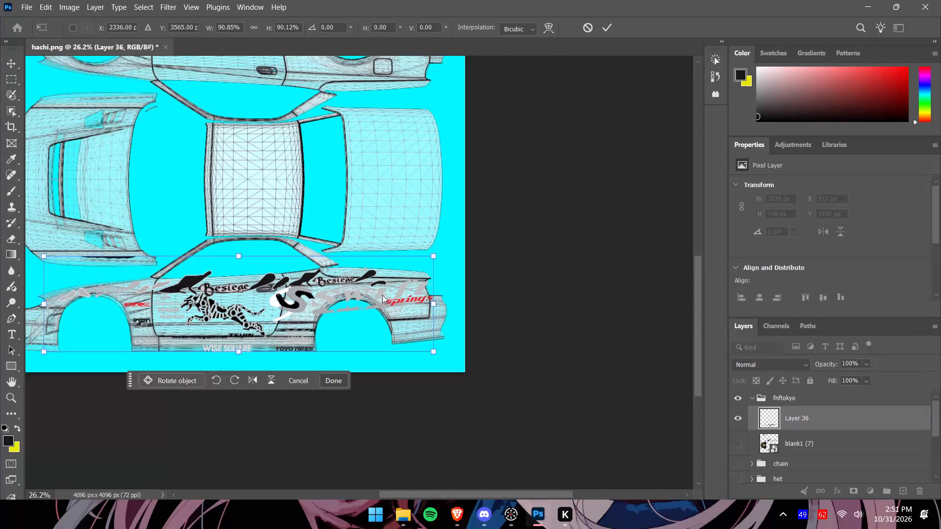
pyautogui.moveTo(407, 495); pyautogui.dragTo(374, 487)
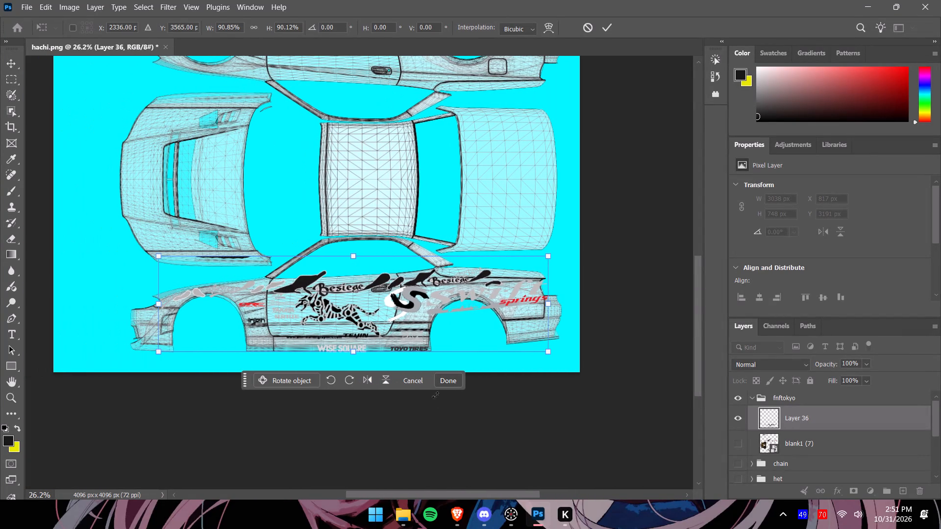
pyautogui.click(450, 383)
pyautogui.click(180, 421)
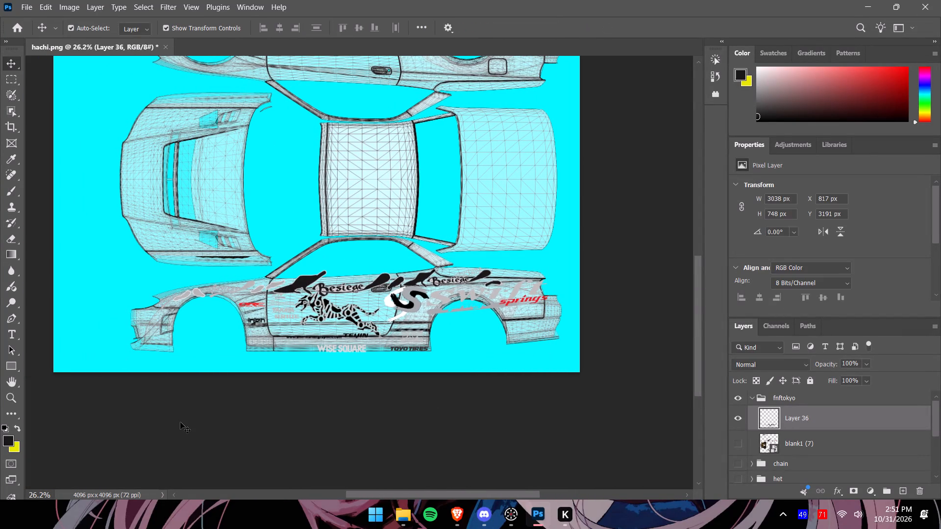
# Copy the Layer 36 decals within a rectangular selection of about 3330 by 770 px around the lower car side and paste them.
pyautogui.click(15, 76)
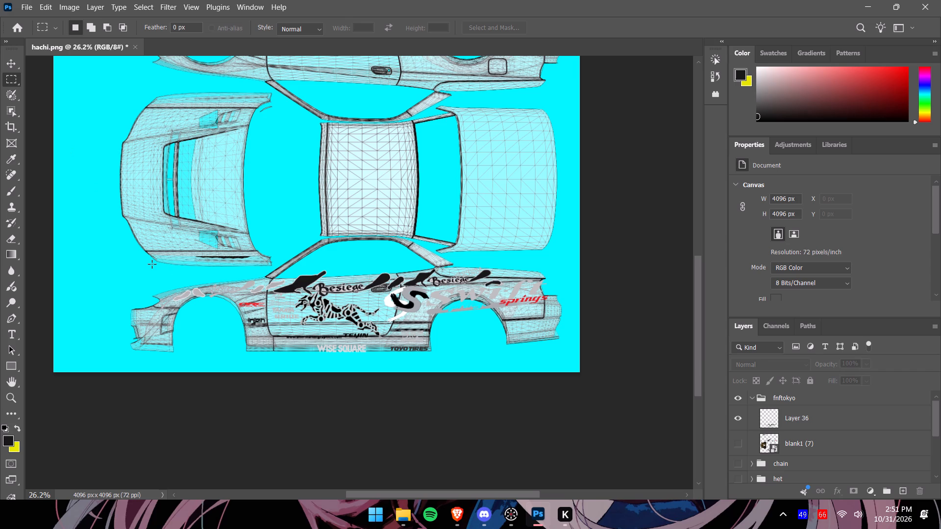
pyautogui.moveTo(151, 263); pyautogui.dragTo(579, 361)
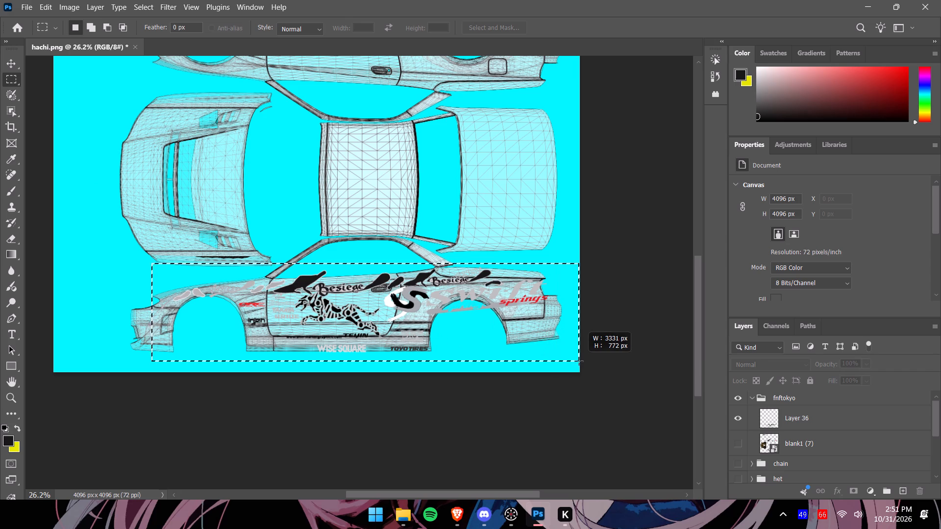
pyautogui.moveTo(579, 361); pyautogui.dragTo(572, 361)
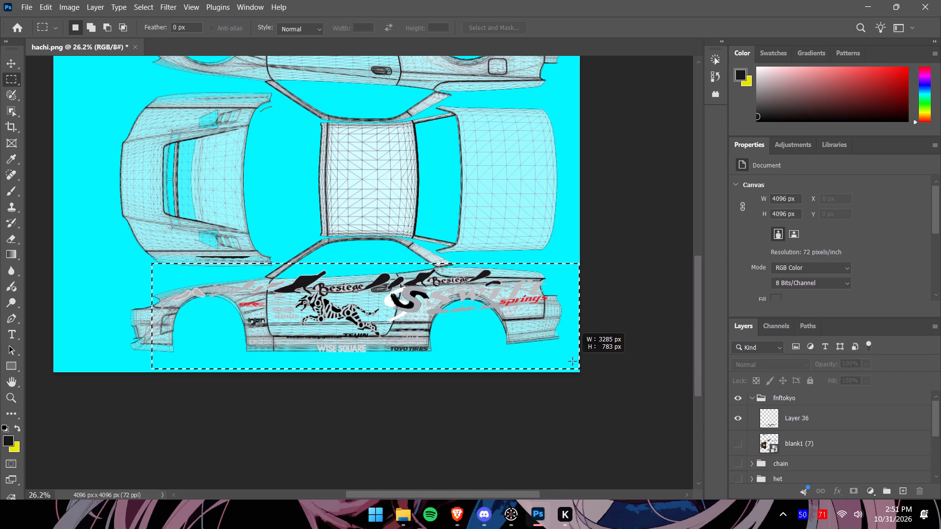
pyautogui.moveTo(572, 361); pyautogui.dragTo(578, 361)
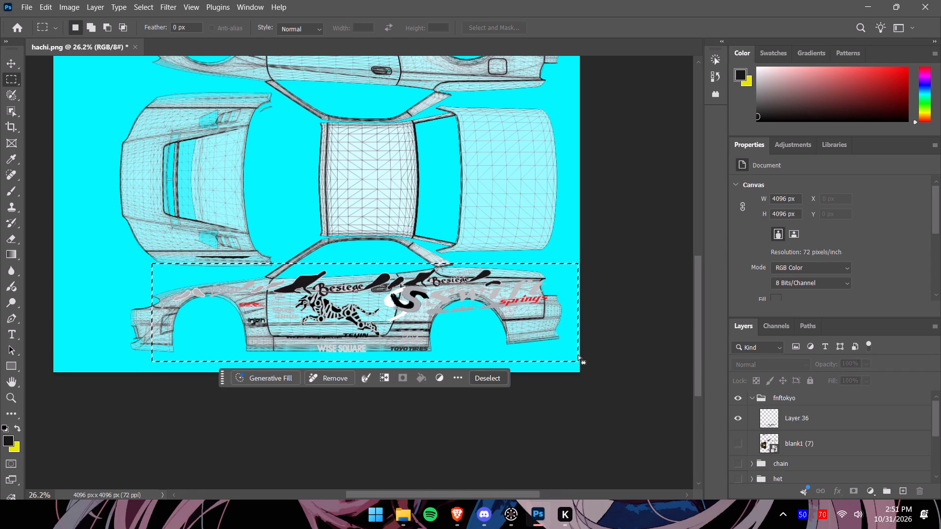
pyautogui.click(848, 426)
pyautogui.hotkey('ctrl', 'c')
pyautogui.hotkey('ctrl', 'v')
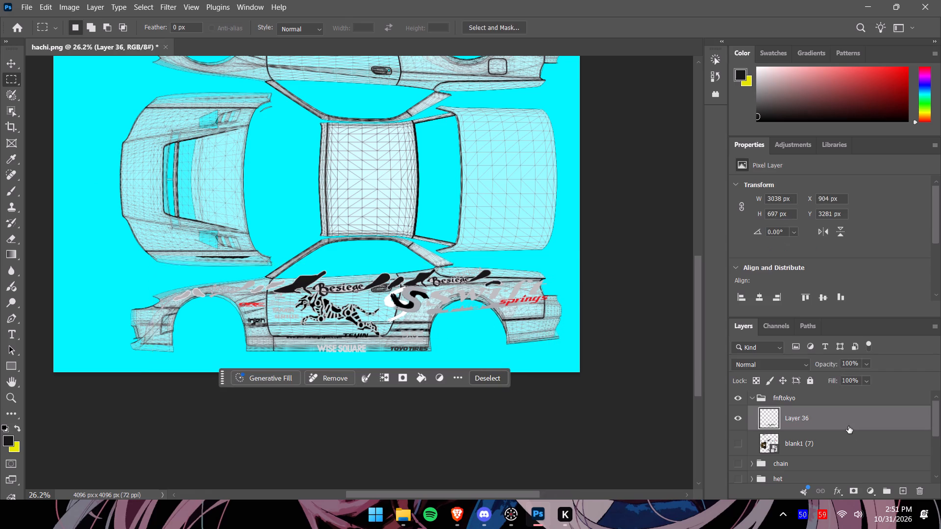
# Move the Layer 36 decals straight up onto the upper car side, to about X 821, Y 1300 px.
pyautogui.moveTo(698, 358); pyautogui.dragTo(693, 342)
pyautogui.click(15, 58)
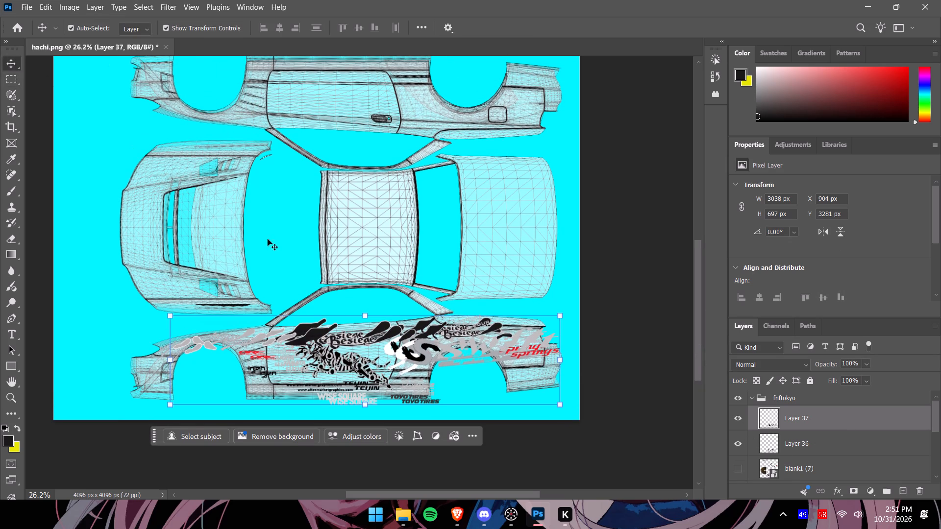
pyautogui.moveTo(357, 336); pyautogui.dragTo(355, 93)
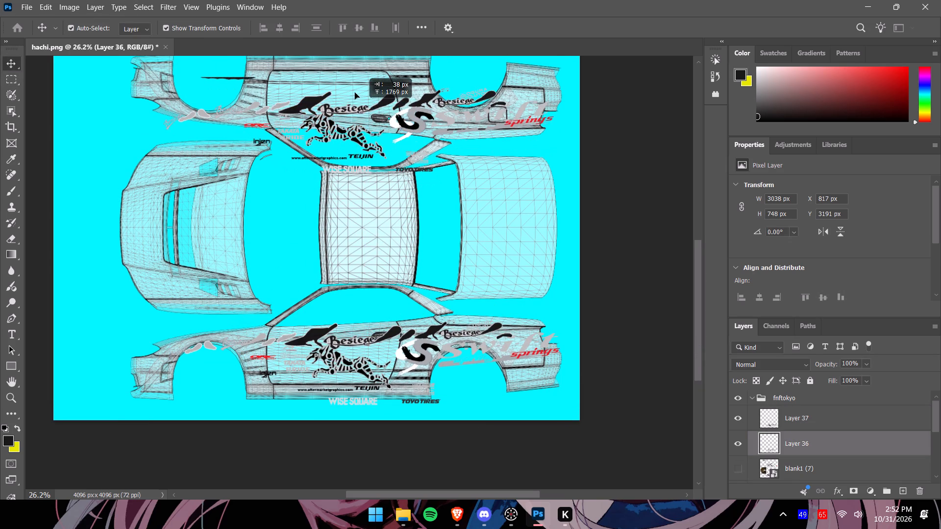
pyautogui.moveTo(355, 93); pyautogui.dragTo(357, 89)
# Flip the Layer 36 decals on the upper car side vertically.
pyautogui.moveTo(697, 306); pyautogui.dragTo(696, 292)
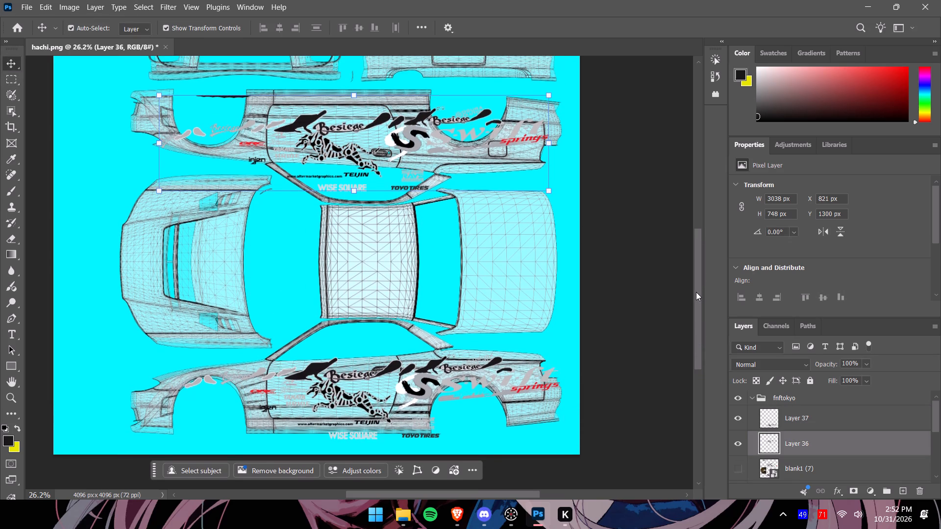
pyautogui.moveTo(696, 292); pyautogui.dragTo(695, 289)
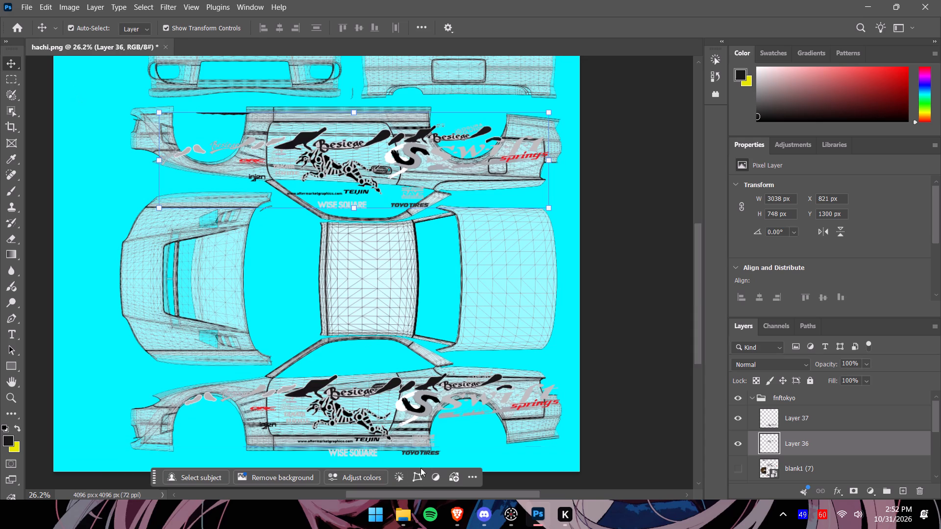
pyautogui.click(423, 473)
pyautogui.click(392, 233)
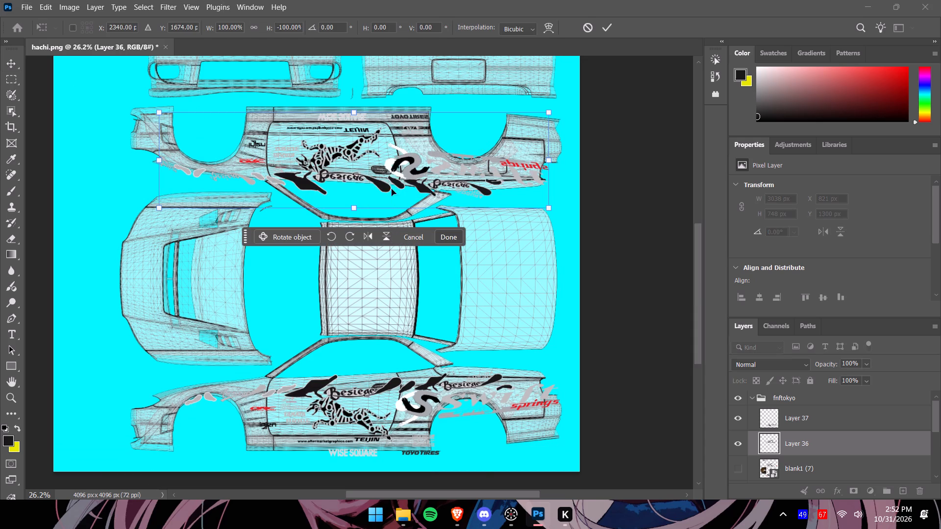
# Move the flipped Layer 36 decals on the upper car side to about X 904, Y 1222 px and apply the transform.
pyautogui.moveTo(396, 169); pyautogui.dragTo(403, 160)
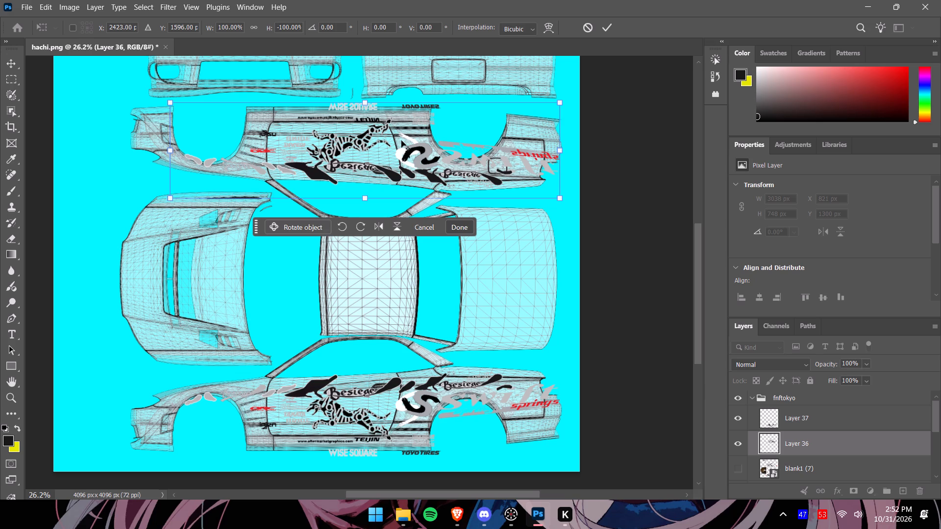
pyautogui.keyDown('alt'); pyautogui.scroll(-2, 413, 328); pyautogui.keyUp('alt')
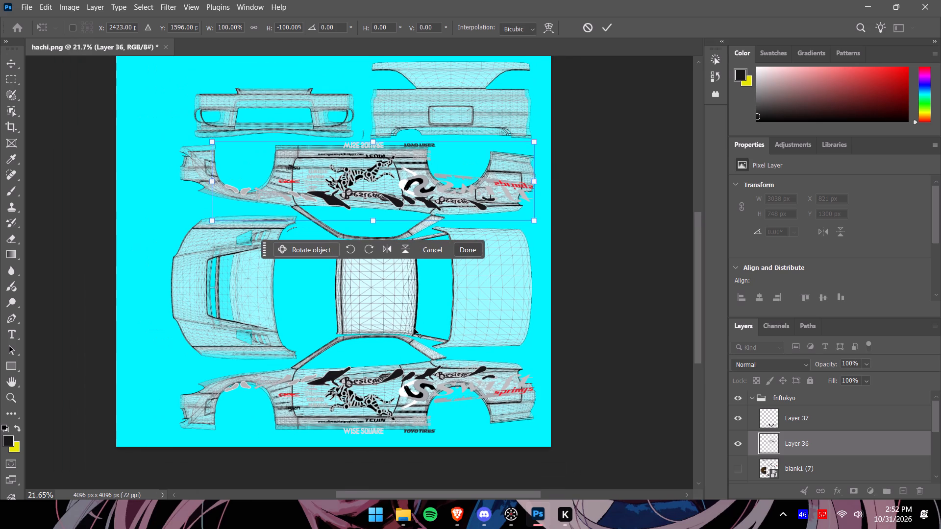
pyautogui.keyDown('alt'); pyautogui.scroll(-1, 415, 328); pyautogui.keyUp('alt')
pyautogui.keyDown('alt'); pyautogui.scroll(5, 415, 328); pyautogui.keyUp('alt')
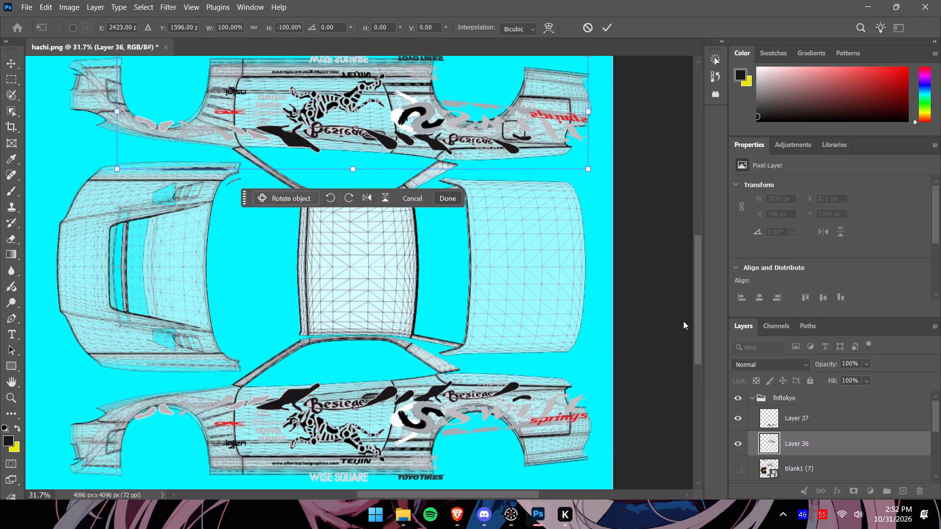
pyautogui.moveTo(698, 323); pyautogui.dragTo(696, 345)
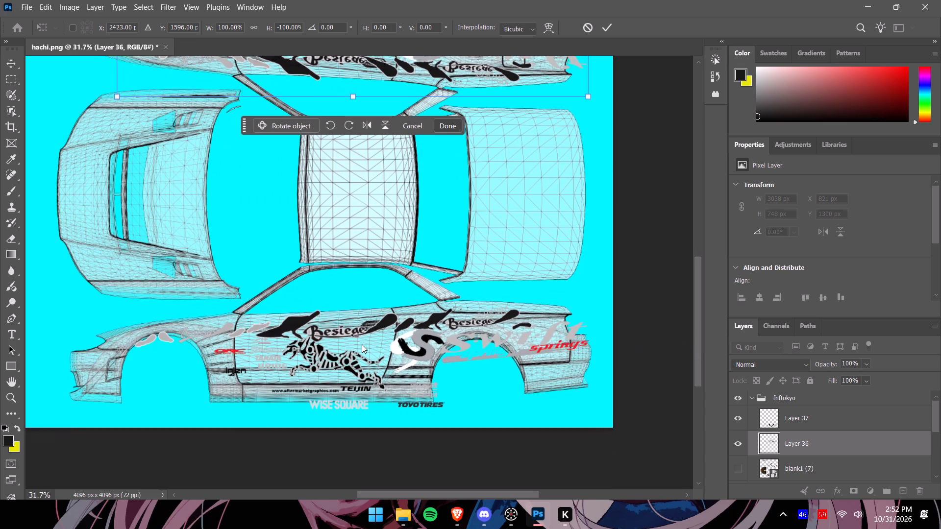
pyautogui.click(362, 343)
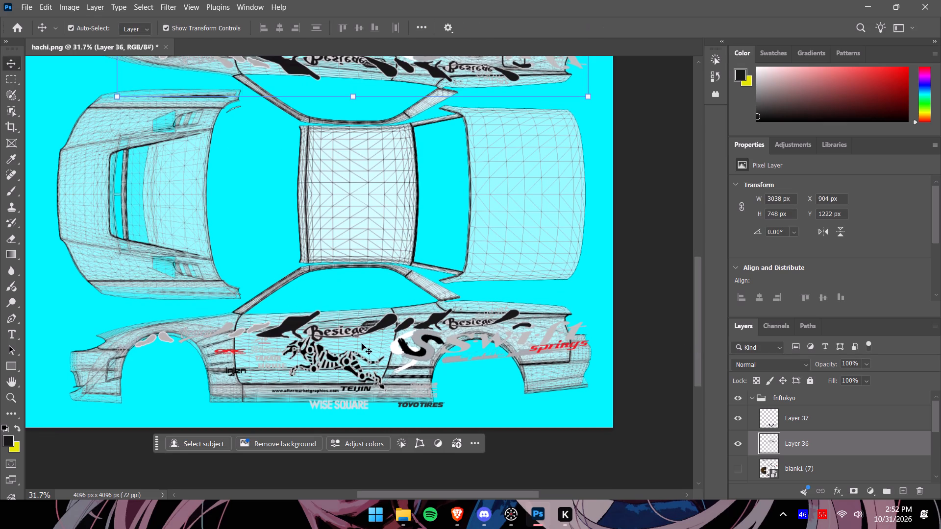
pyautogui.click(795, 448)
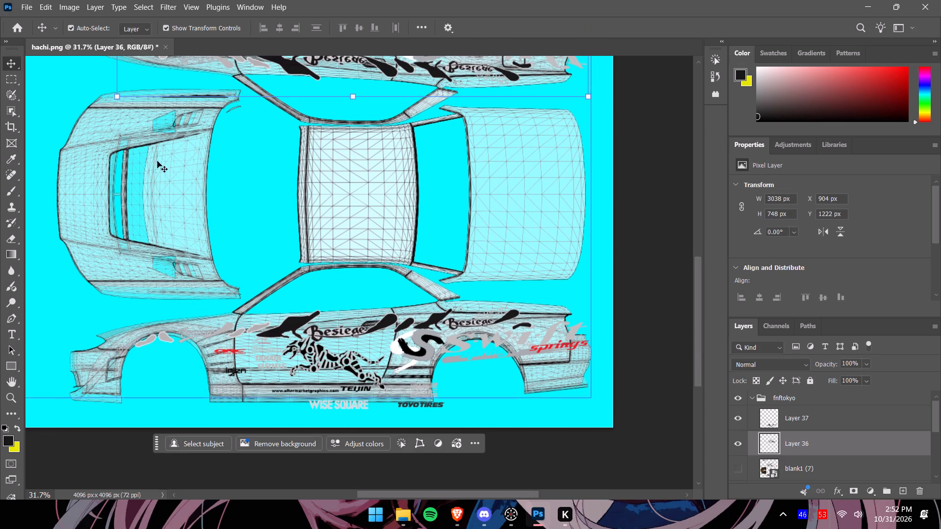
pyautogui.click(16, 80)
pyautogui.click(10, 62)
# Select Layer 37 and narrow the lower car side decals from the rear end to about 2924 px wide.
pyautogui.keyDown('alt'); pyautogui.scroll(-5, 574, 411); pyautogui.keyUp('alt')
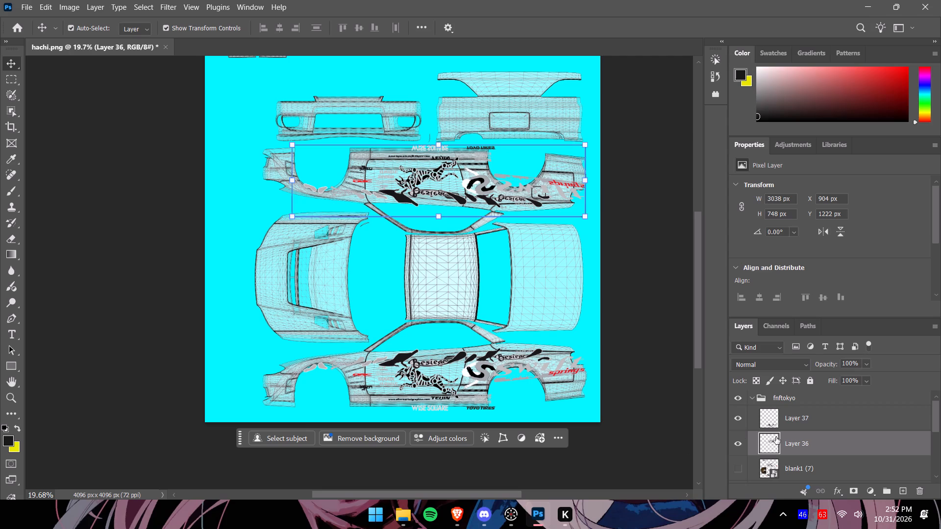
pyautogui.click(663, 442)
pyautogui.click(809, 419)
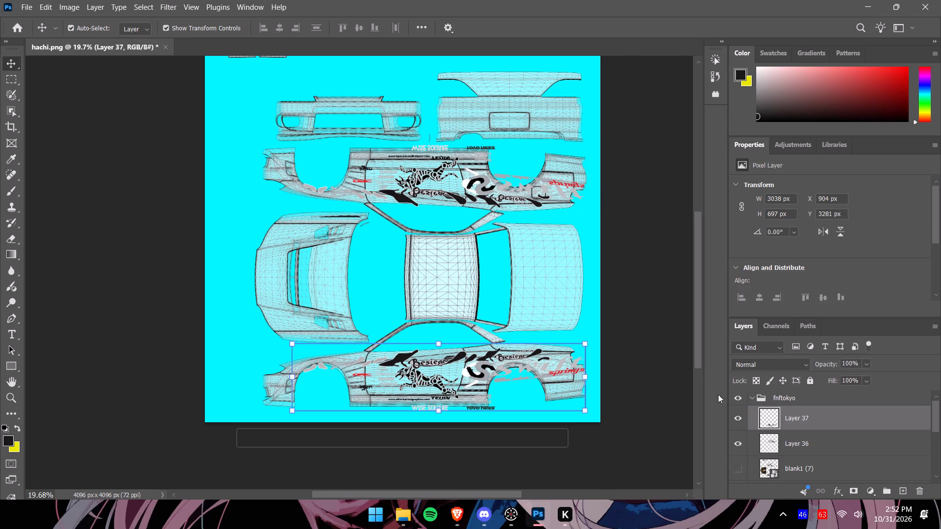
pyautogui.keyDown('alt'); pyautogui.scroll(9, 521, 394); pyautogui.keyUp('alt')
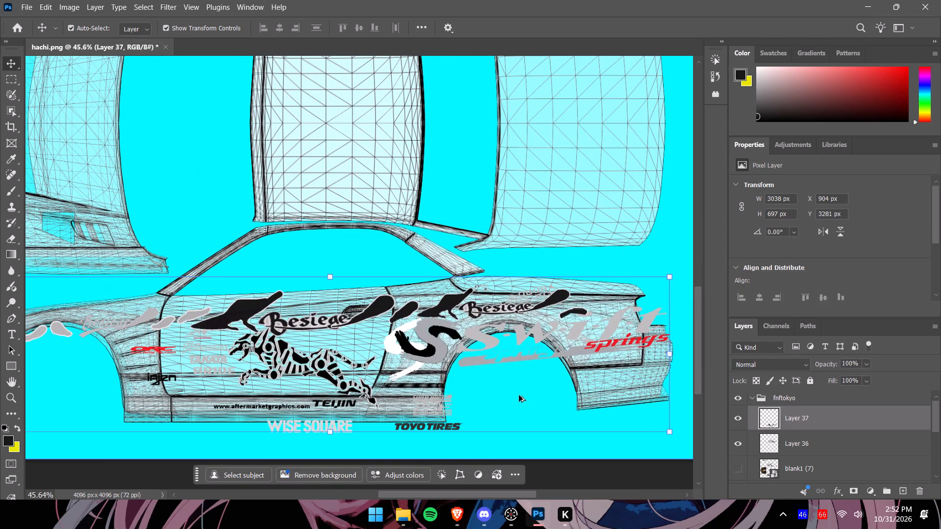
pyautogui.keyDown('alt'); pyautogui.scroll(-4, 519, 394); pyautogui.keyUp('alt')
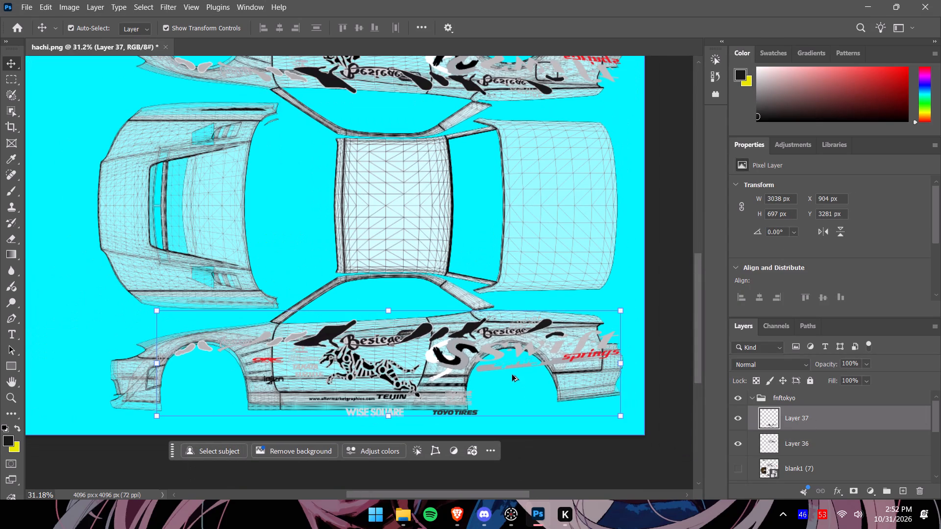
pyautogui.keyDown('alt'); pyautogui.scroll(-1, 512, 375); pyautogui.keyUp('alt')
pyautogui.keyDown('alt'); pyautogui.scroll(3, 512, 375); pyautogui.keyUp('alt')
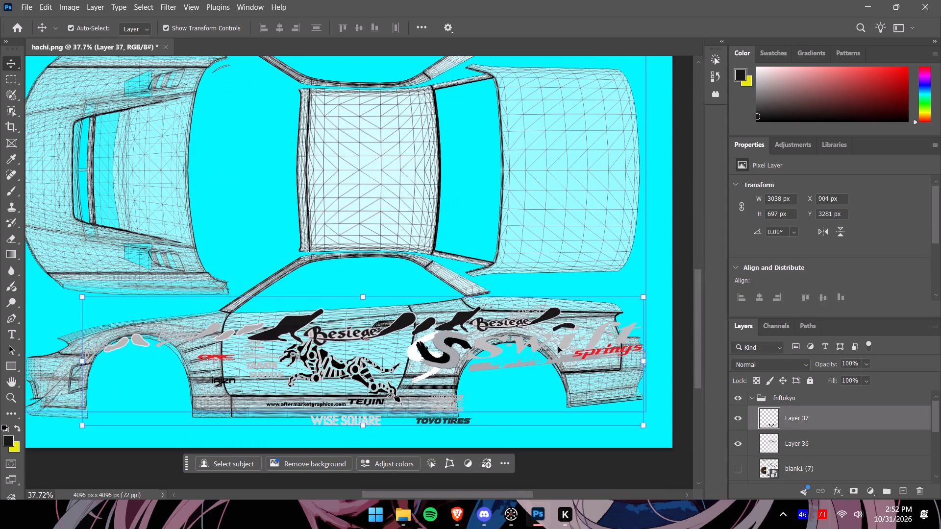
pyautogui.moveTo(644, 362); pyautogui.dragTo(634, 361)
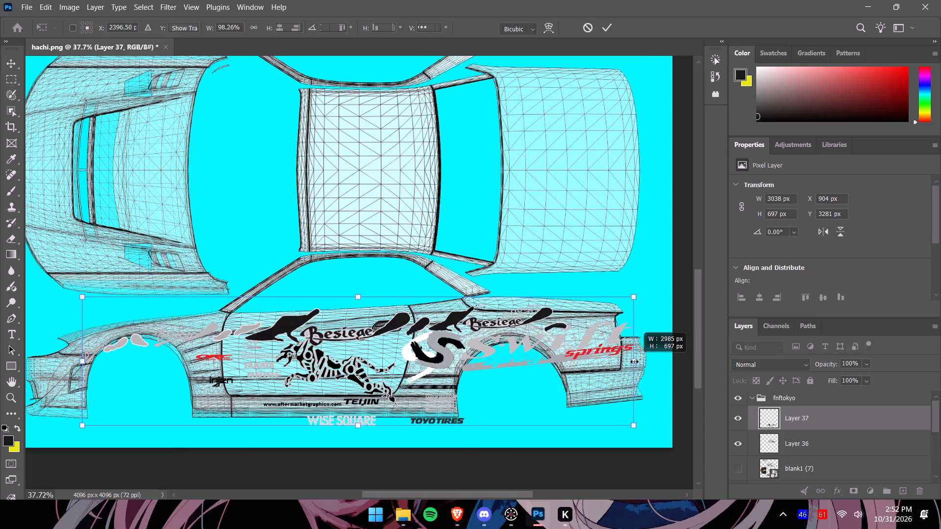
pyautogui.moveTo(634, 361); pyautogui.dragTo(623, 361)
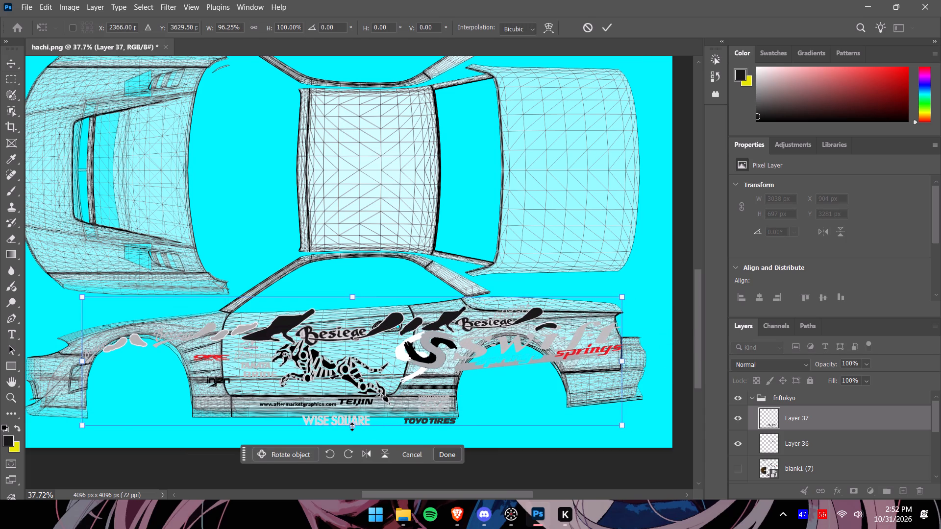
# Raise the bottom and top edges of the Layer 37 decals for a height of about 698 px and apply the transform.
pyautogui.moveTo(352, 427); pyautogui.dragTo(357, 416)
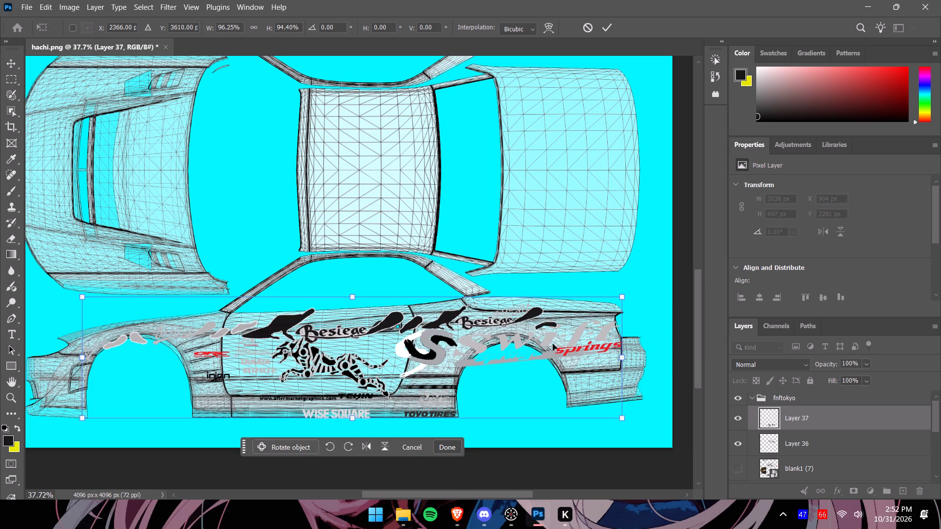
pyautogui.moveTo(353, 297); pyautogui.dragTo(353, 291)
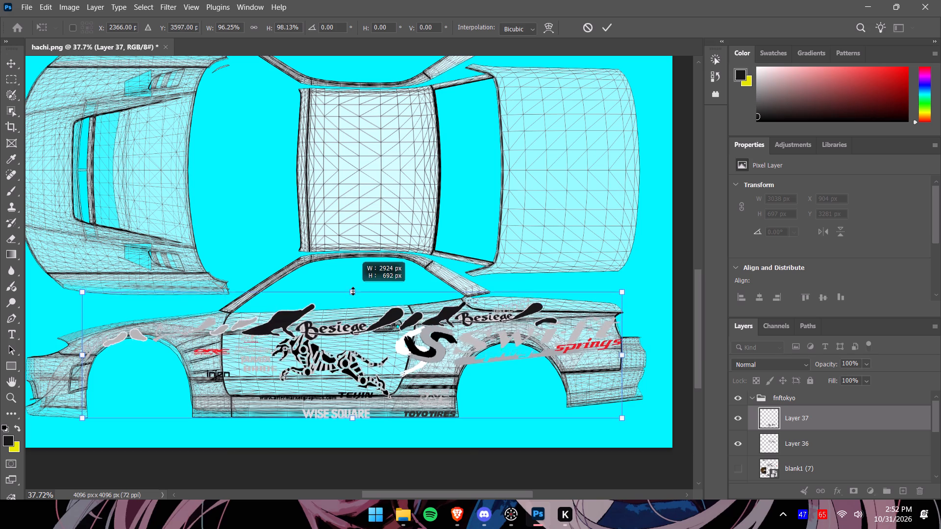
pyautogui.moveTo(353, 291); pyautogui.dragTo(354, 289)
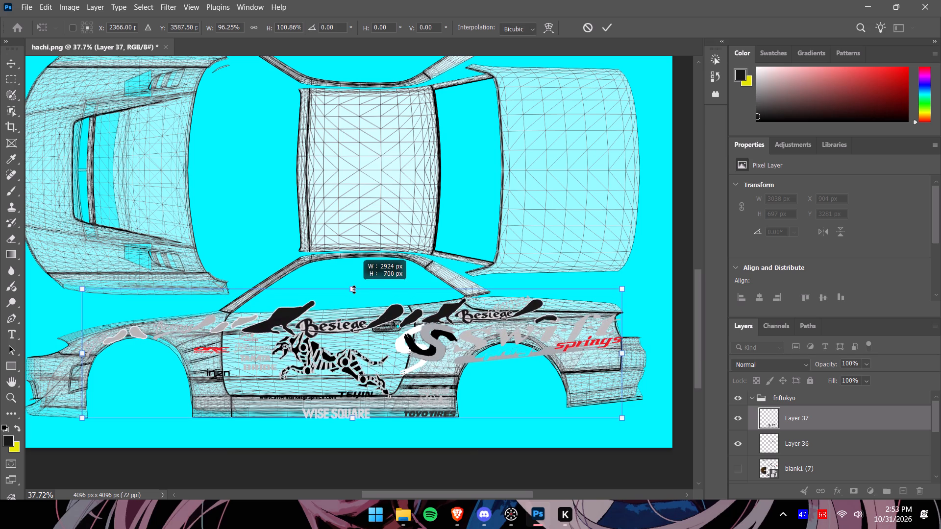
pyautogui.moveTo(354, 289); pyautogui.dragTo(354, 290)
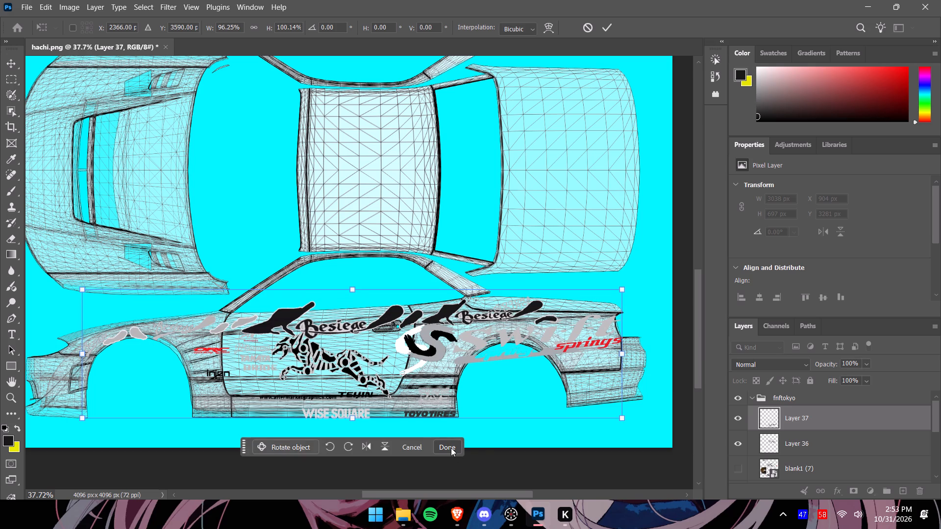
pyautogui.click(451, 448)
# Compare the upper car side wireframe with the hgmp and Layer 1 template layers hidden and shown.
pyautogui.moveTo(698, 347); pyautogui.dragTo(699, 313)
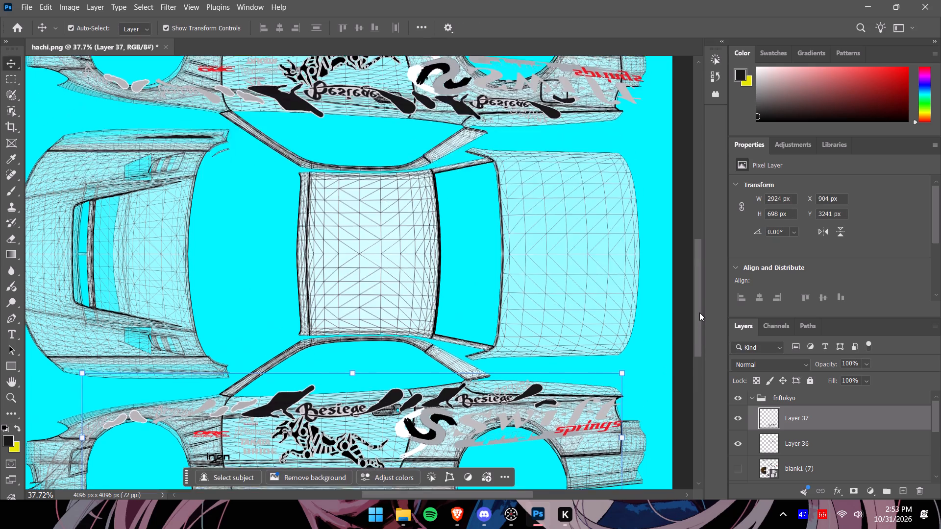
pyautogui.moveTo(699, 313); pyautogui.dragTo(698, 273)
pyautogui.click(380, 249)
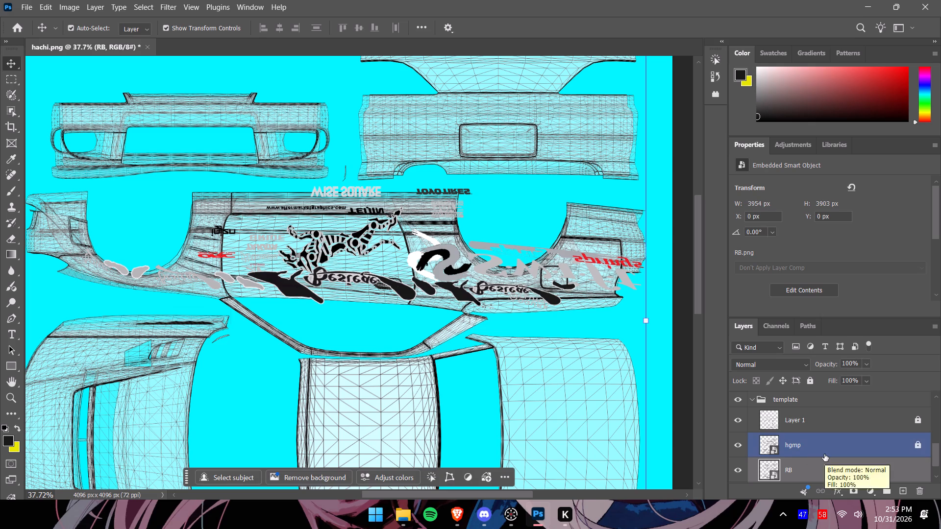
pyautogui.keyDown('alt'); pyautogui.scroll(-2, 824, 454); pyautogui.keyUp('alt')
pyautogui.keyDown('alt'); pyautogui.scroll(2, 824, 454); pyautogui.keyUp('alt')
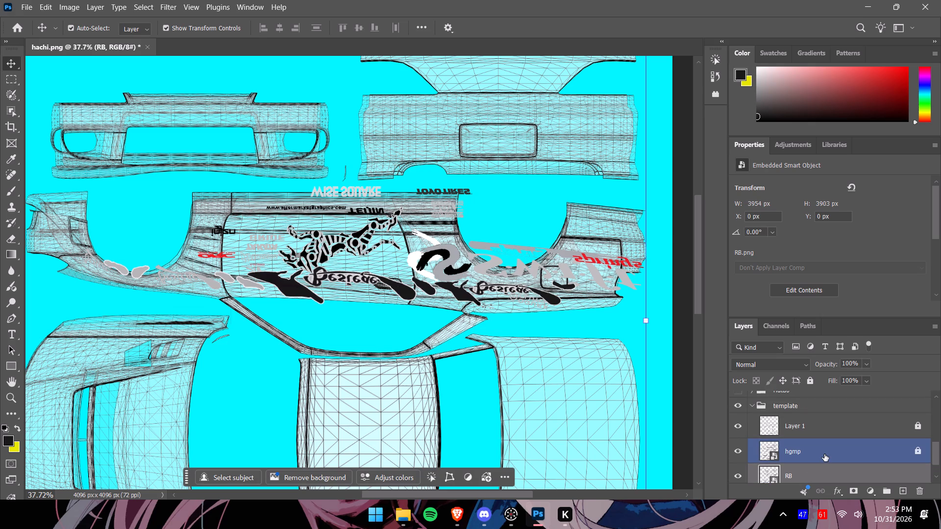
pyautogui.keyDown('alt'); pyautogui.scroll(-1, 824, 454); pyautogui.keyUp('alt')
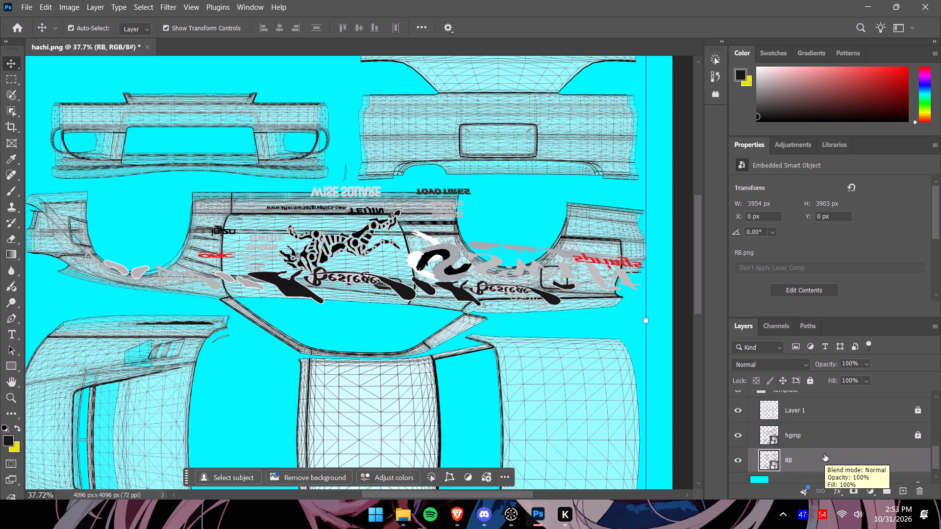
pyautogui.click(742, 434)
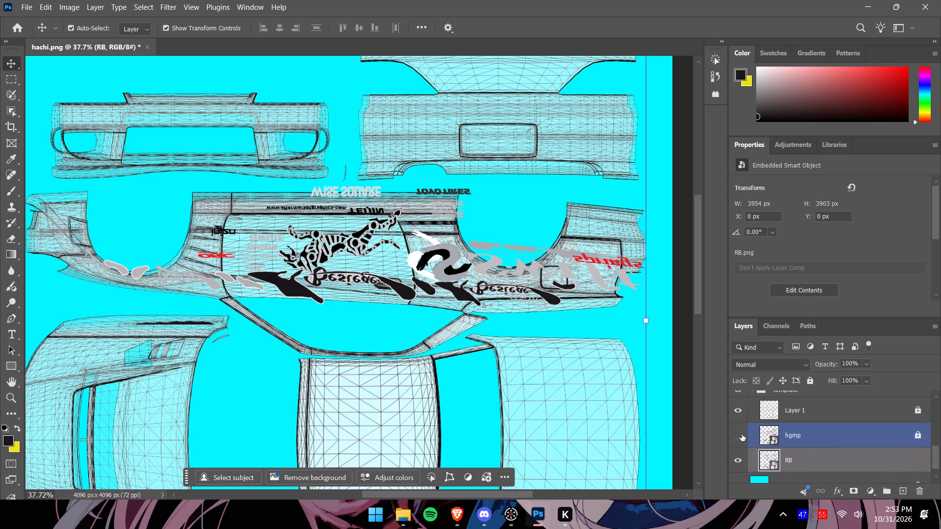
pyautogui.click(742, 434)
pyautogui.click(742, 434)
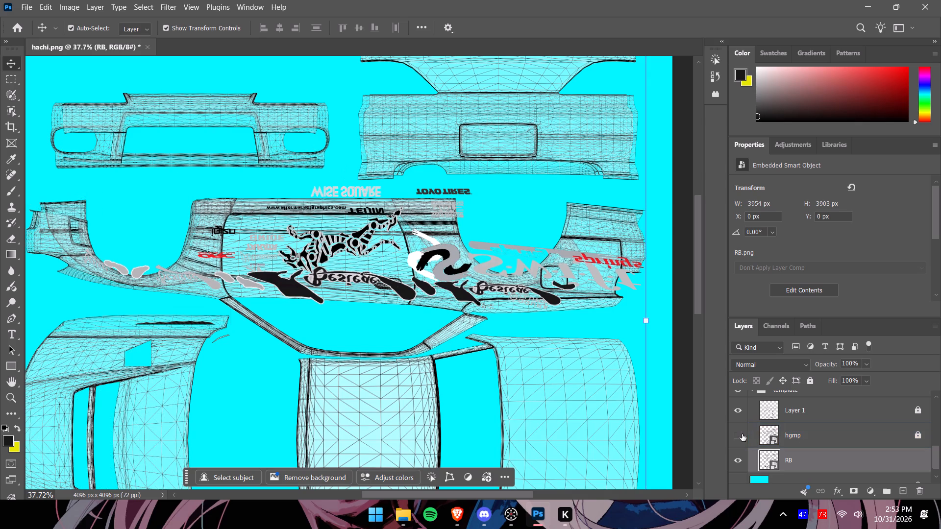
pyautogui.click(742, 434)
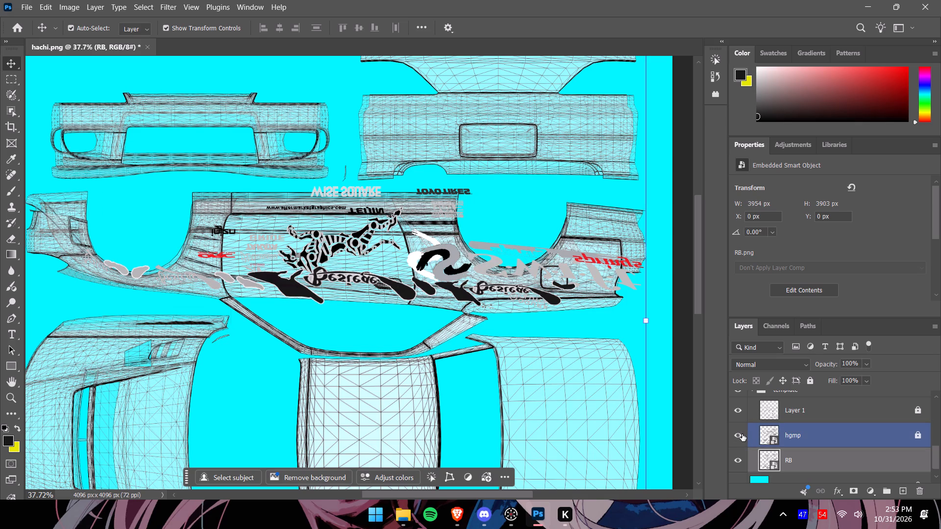
pyautogui.scroll(1, 821, 441)
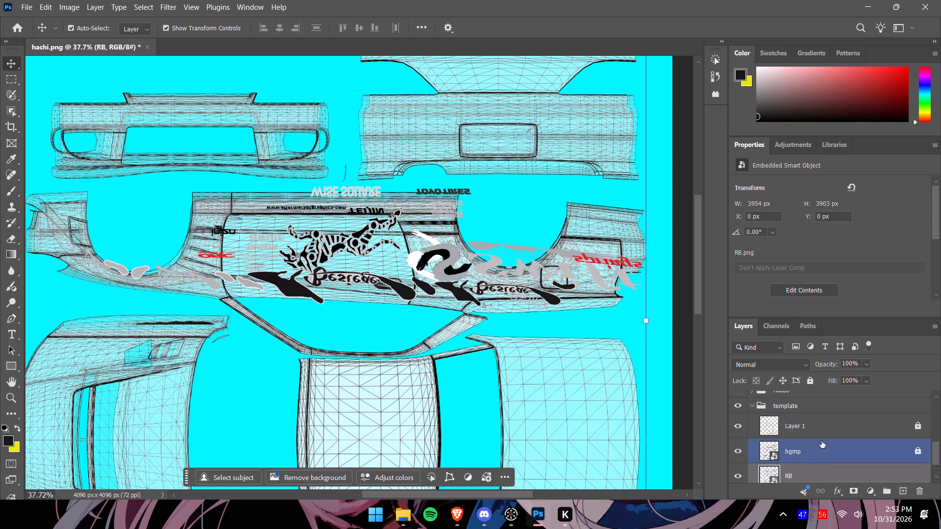
pyautogui.click(739, 427)
pyautogui.click(739, 427)
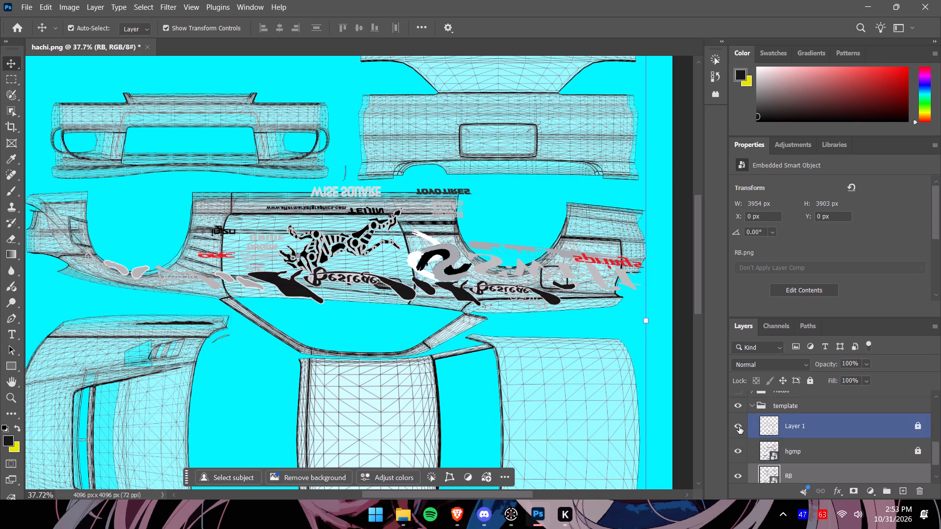
pyautogui.click(739, 427)
pyautogui.click(739, 427)
# Select Layer 36 and compare the upper car side with its decals hidden and shown.
pyautogui.scroll(5, 801, 446)
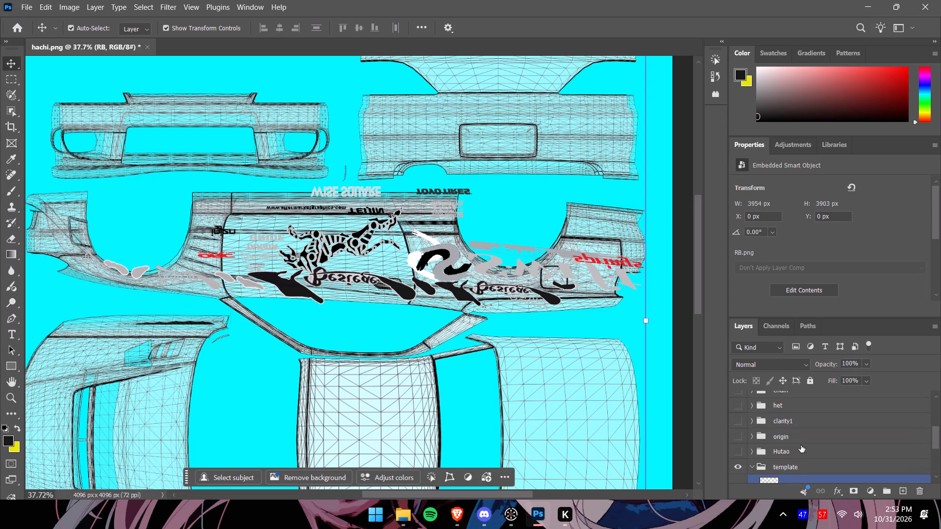
pyautogui.scroll(6, 801, 445)
pyautogui.click(801, 445)
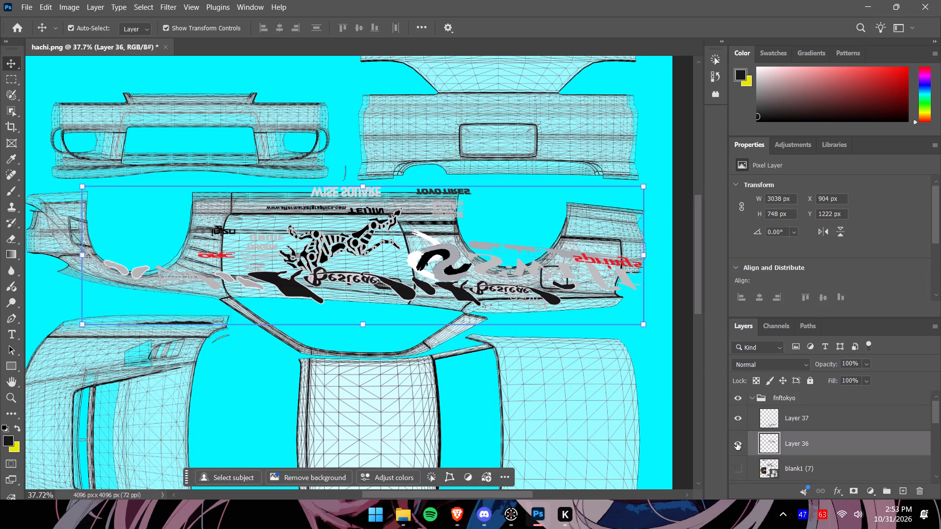
pyautogui.click(737, 443)
pyautogui.click(737, 443)
pyautogui.click(737, 443)
pyautogui.click(737, 443)
# Lock the RB layer in the template group.
pyautogui.scroll(-11, 804, 425)
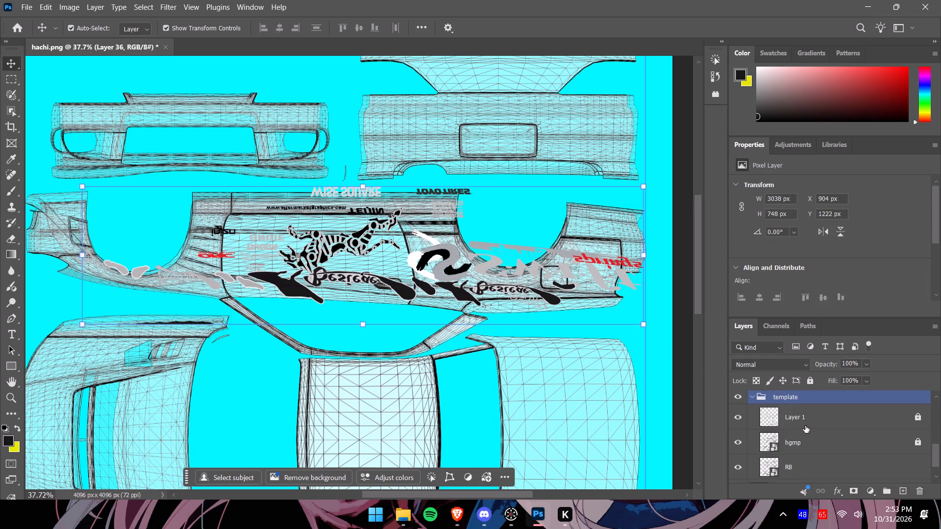
pyautogui.scroll(-2, 805, 426)
pyautogui.click(825, 442)
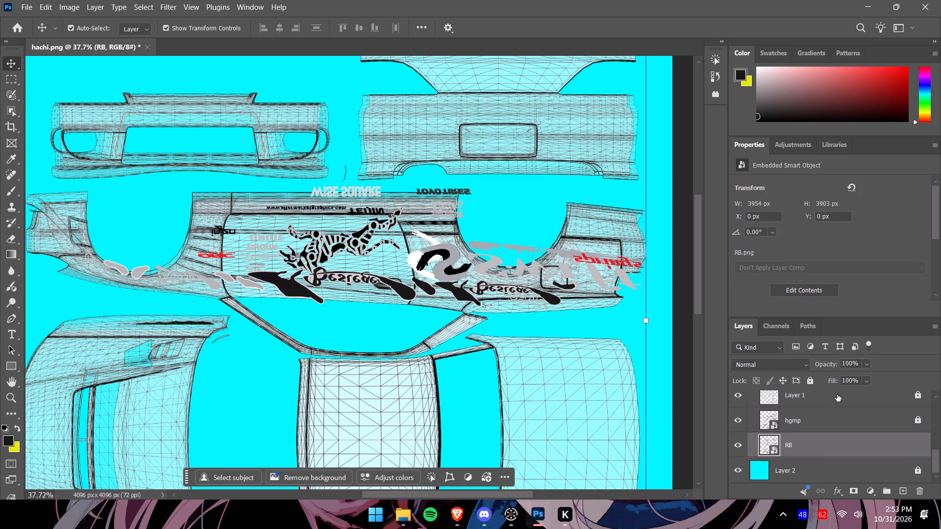
pyautogui.click(808, 380)
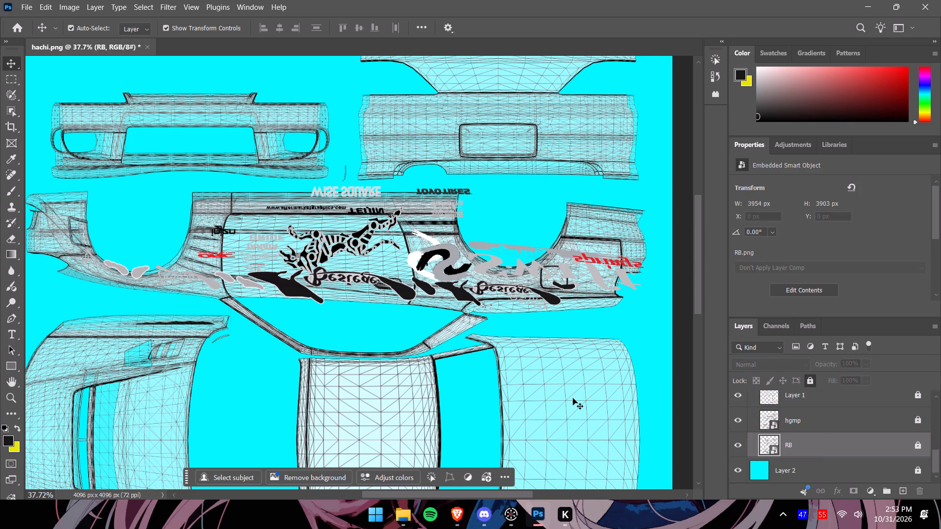
# Check what the RB template layer contributes by hiding and showing it, and look over the upper car side and bumpers.
pyautogui.click(737, 442)
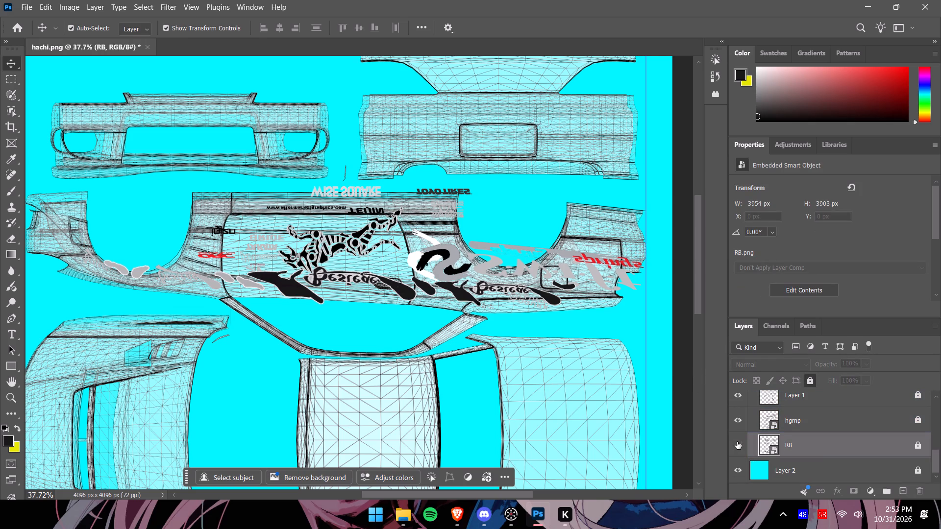
pyautogui.click(737, 442)
pyautogui.moveTo(696, 306); pyautogui.dragTo(698, 290)
pyautogui.scroll(4, 816, 445)
pyautogui.scroll(-2, 816, 445)
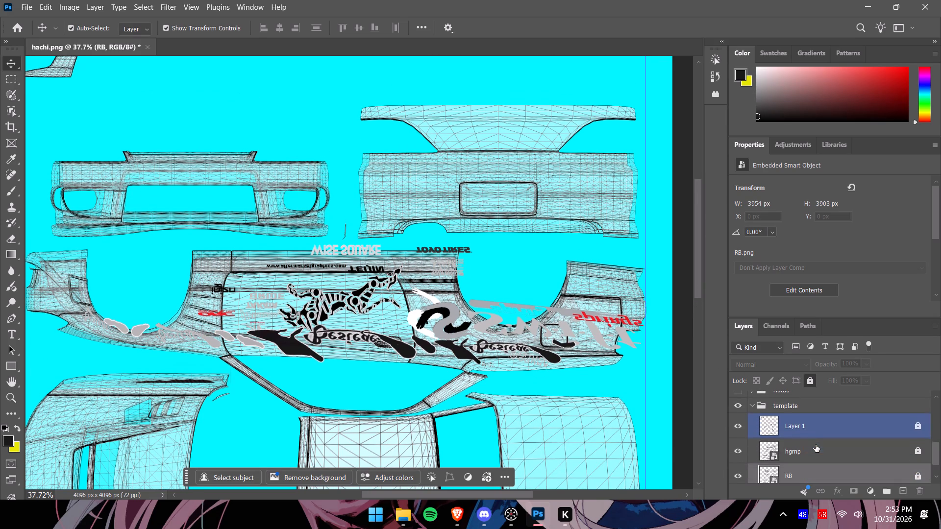
# Collapse the template group and toggle Layer 37 and Layer 36 off and on to check which decals each holds.
pyautogui.click(755, 405)
pyautogui.scroll(8, 820, 432)
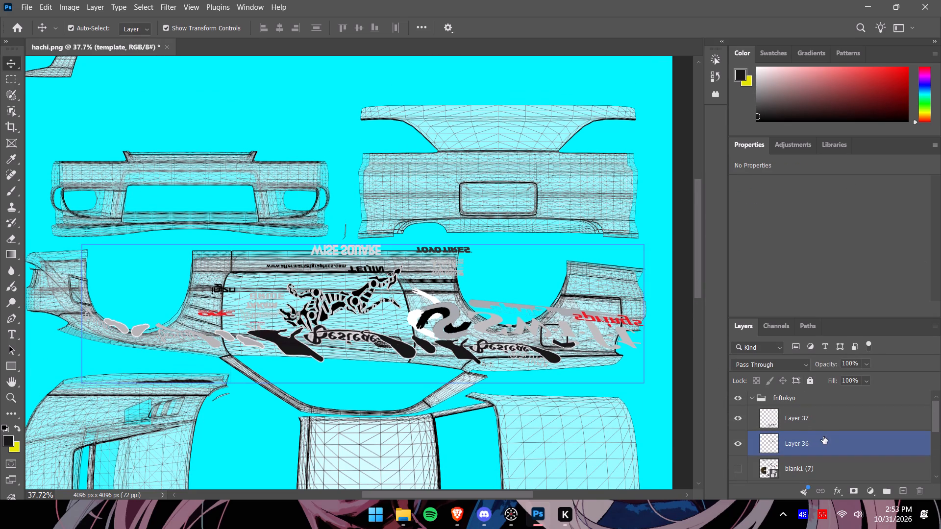
pyautogui.click(802, 426)
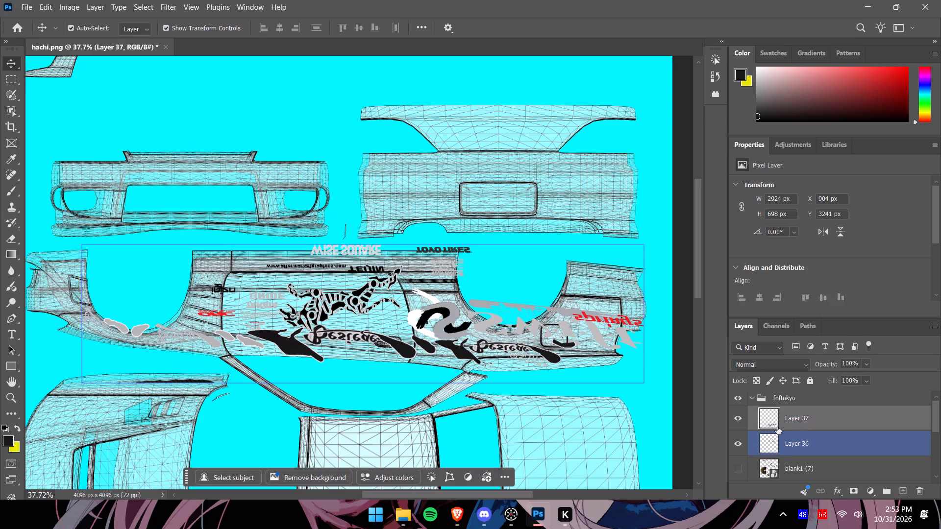
pyautogui.doubleClick(737, 417)
pyautogui.doubleClick(740, 448)
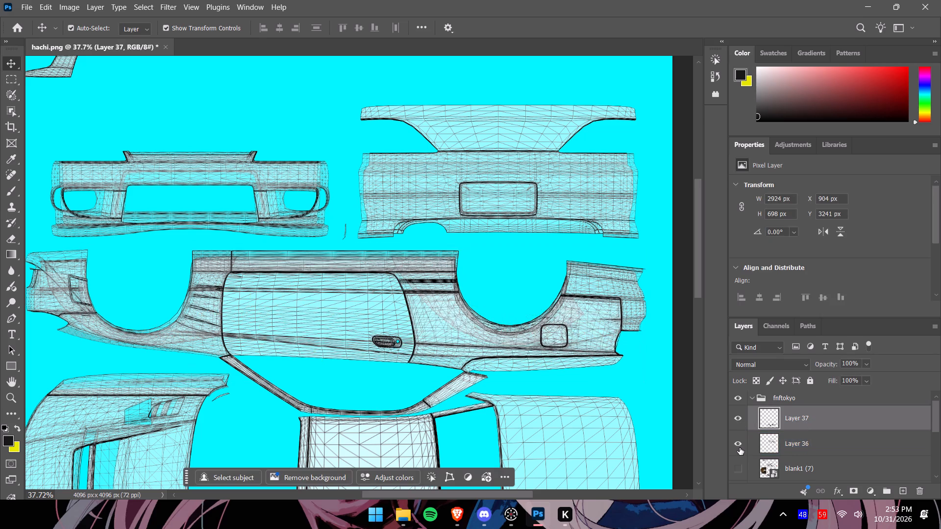
# Scale Layer 36's decals on the upper car side to 96.25% width and about 93.98% height, fitting the side's outline.
pyautogui.click(788, 451)
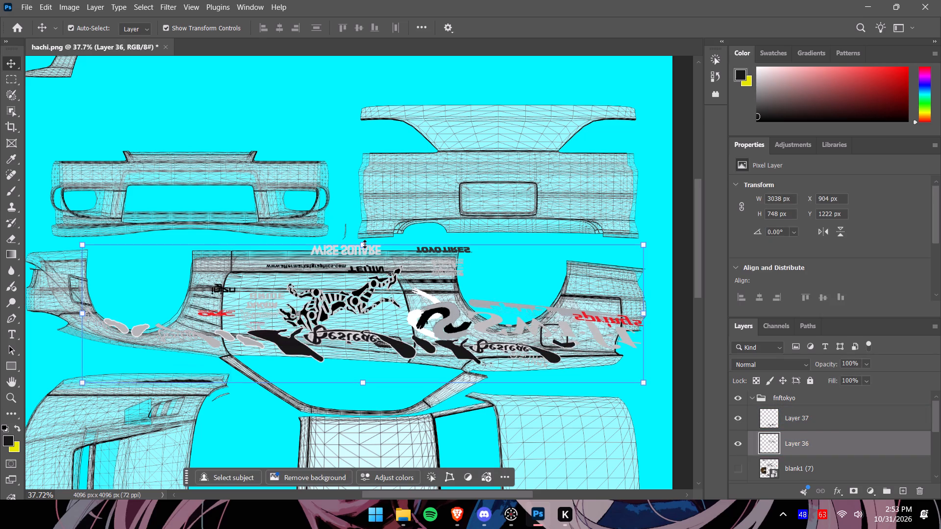
pyautogui.moveTo(365, 244); pyautogui.dragTo(367, 251)
pyautogui.moveTo(644, 317); pyautogui.dragTo(626, 317)
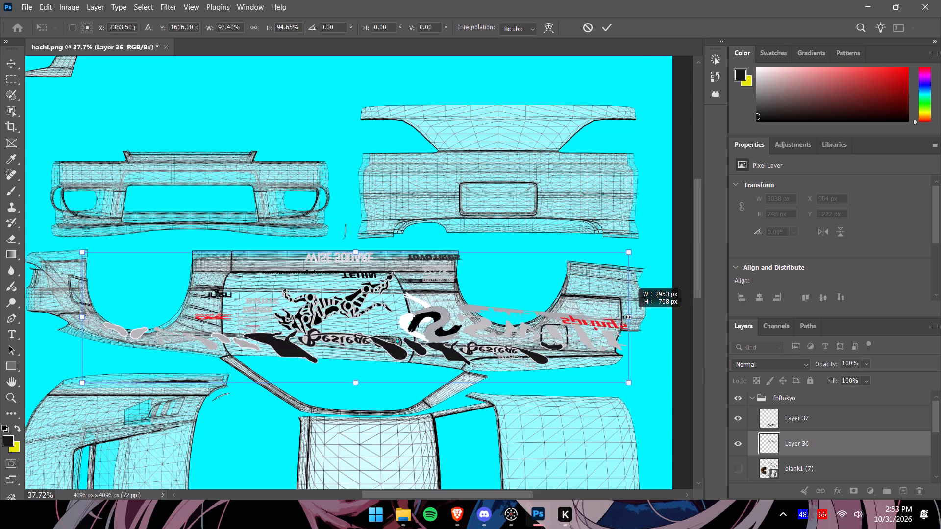
pyautogui.moveTo(626, 317); pyautogui.dragTo(624, 317)
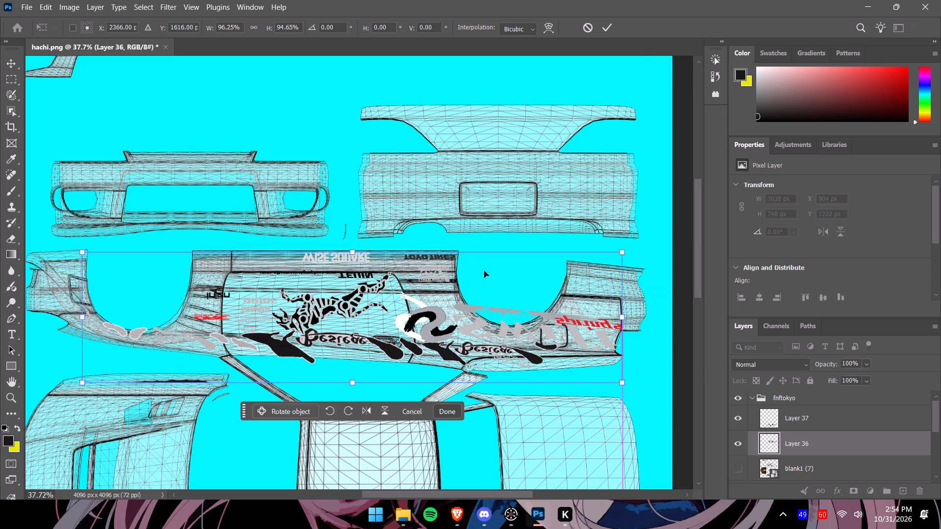
pyautogui.click(352, 384)
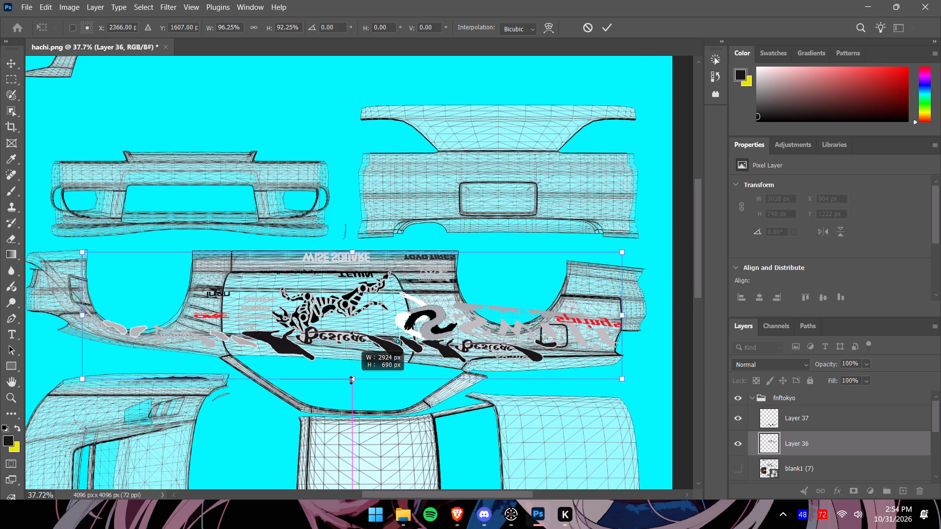
pyautogui.click(353, 254)
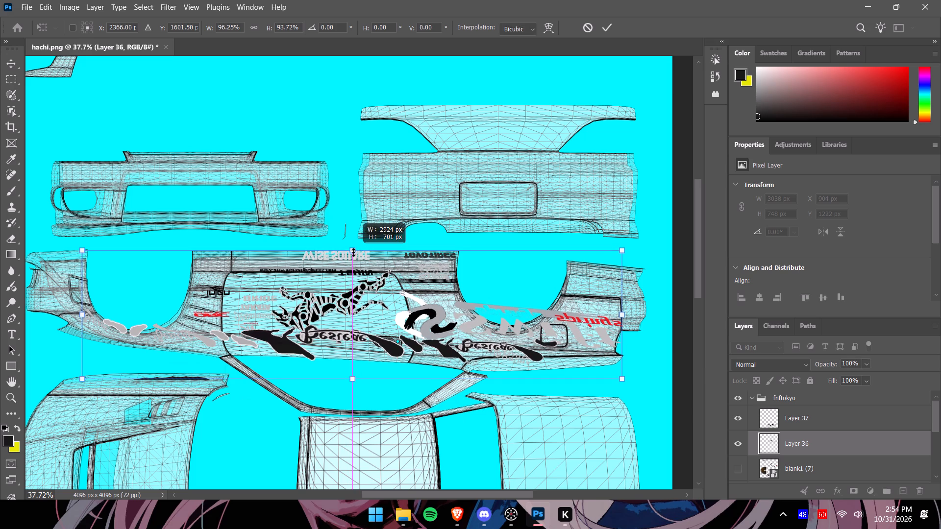
# Compare Layer 36's decals with the lower car side and extend their bottom edge to a height of 96.39%.
pyautogui.moveTo(699, 269); pyautogui.dragTo(704, 363)
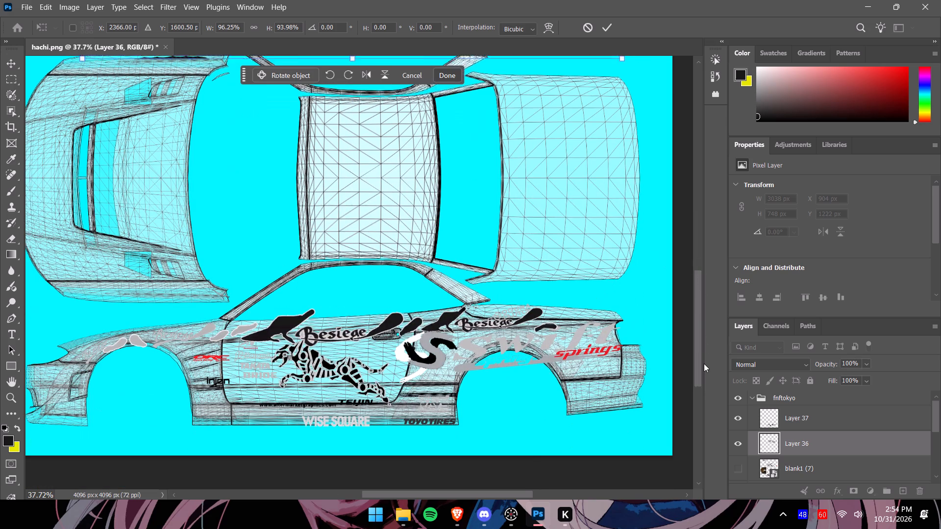
pyautogui.moveTo(704, 363); pyautogui.dragTo(711, 310)
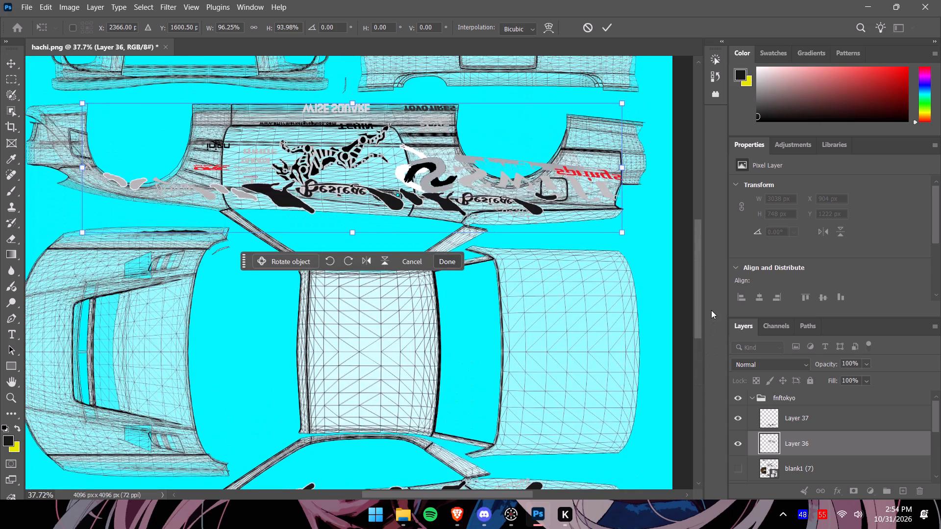
pyautogui.moveTo(711, 310); pyautogui.dragTo(713, 332)
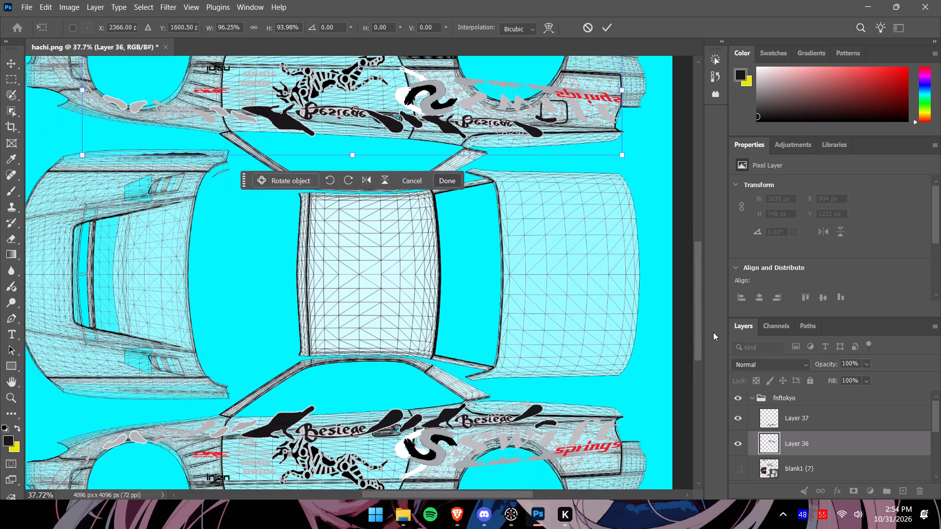
pyautogui.moveTo(713, 332); pyautogui.dragTo(715, 303)
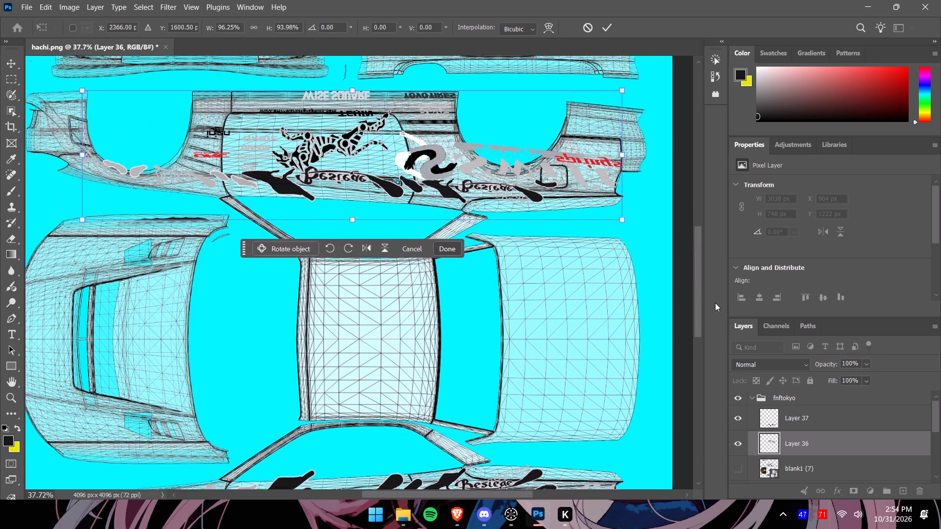
pyautogui.moveTo(715, 303); pyautogui.dragTo(715, 302)
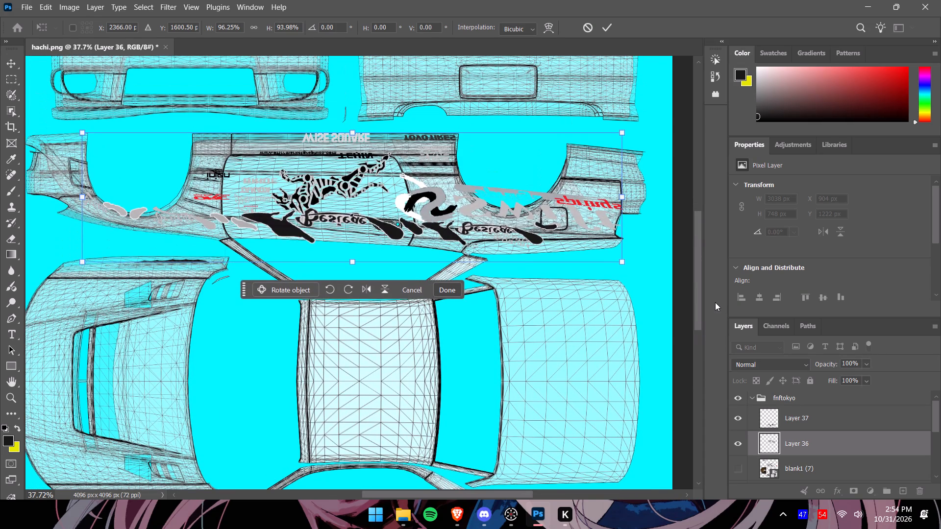
pyautogui.moveTo(715, 302); pyautogui.dragTo(715, 333)
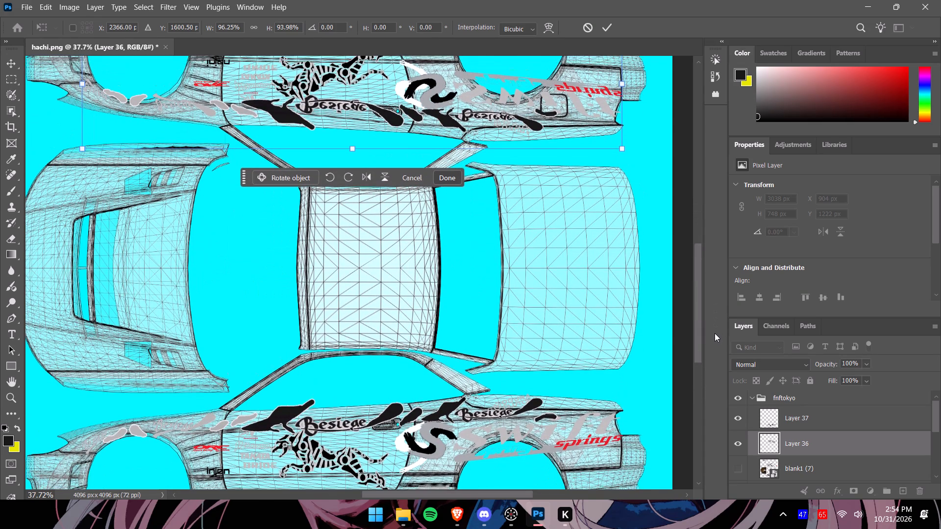
pyautogui.moveTo(715, 333); pyautogui.dragTo(715, 337)
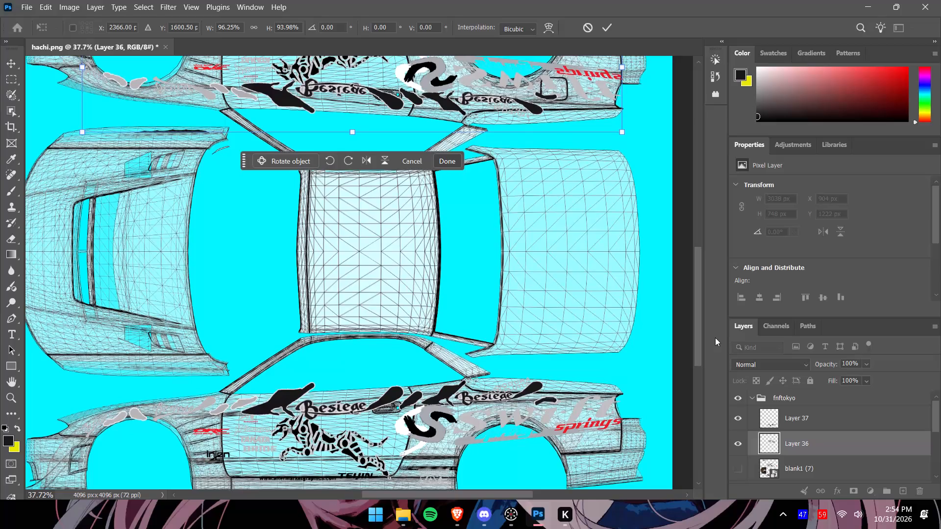
pyautogui.moveTo(715, 337); pyautogui.dragTo(711, 320)
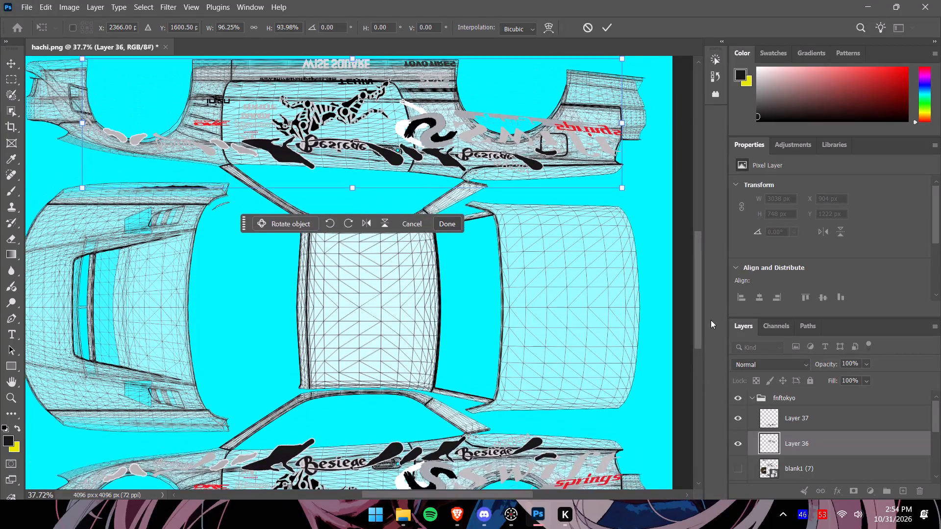
pyautogui.moveTo(711, 320); pyautogui.dragTo(711, 310)
pyautogui.moveTo(355, 234); pyautogui.dragTo(356, 237)
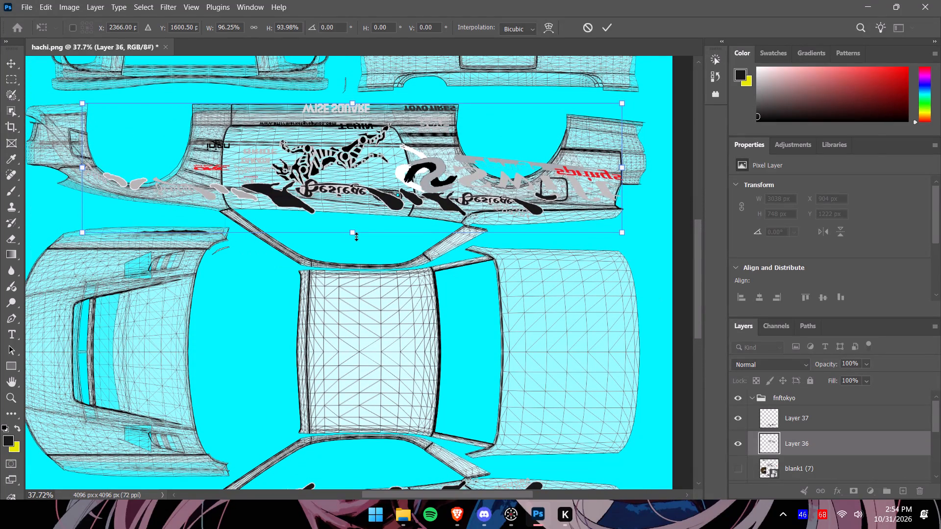
pyautogui.moveTo(356, 237); pyautogui.dragTo(356, 239)
pyautogui.moveTo(352, 234); pyautogui.dragTo(352, 237)
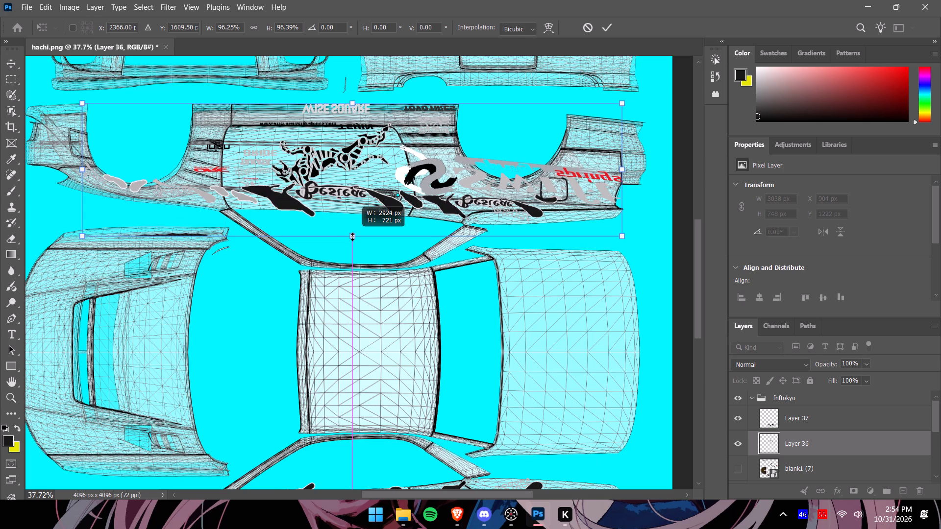
pyautogui.moveTo(352, 237); pyautogui.dragTo(353, 239)
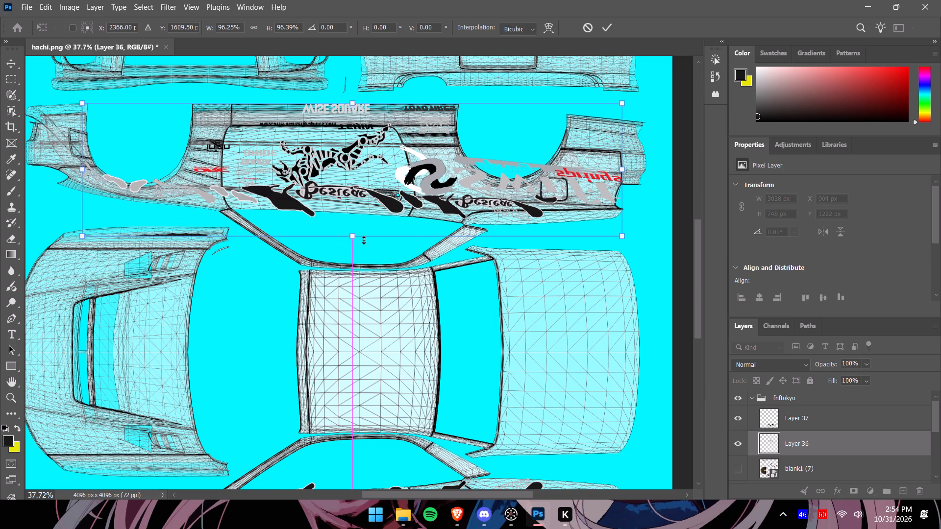
# Stretch Layer 36's decals further down against the lower side reference, to a height of 99.87%.
pyautogui.moveTo(698, 282); pyautogui.dragTo(702, 313)
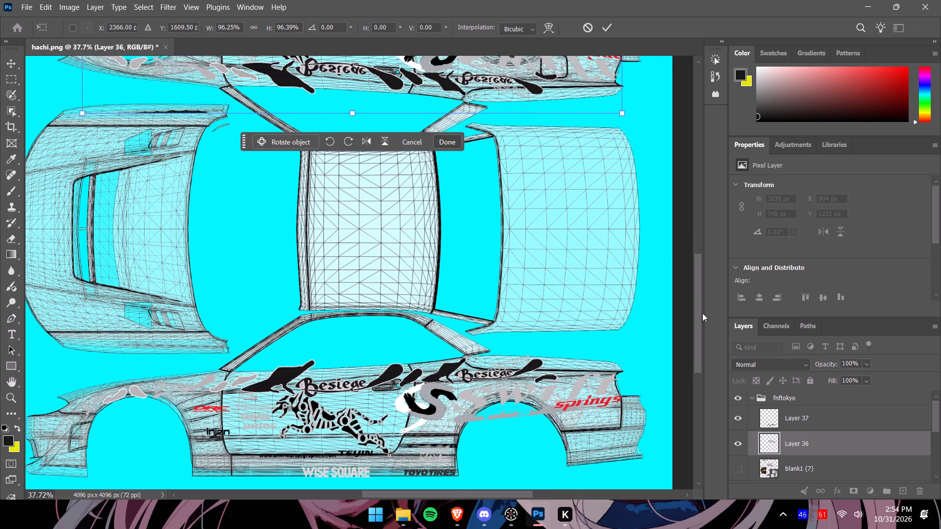
pyautogui.moveTo(702, 313); pyautogui.dragTo(700, 306)
pyautogui.click(354, 146)
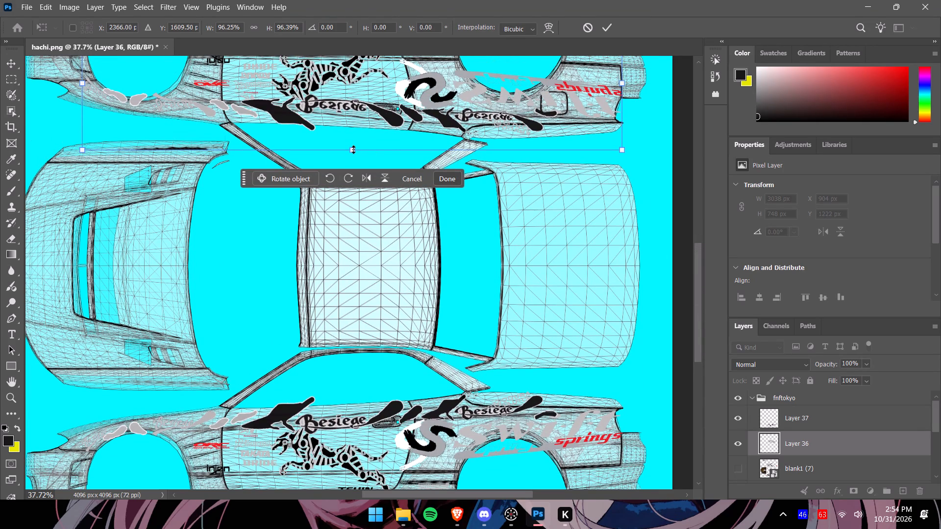
pyautogui.moveTo(353, 149); pyautogui.dragTo(353, 154)
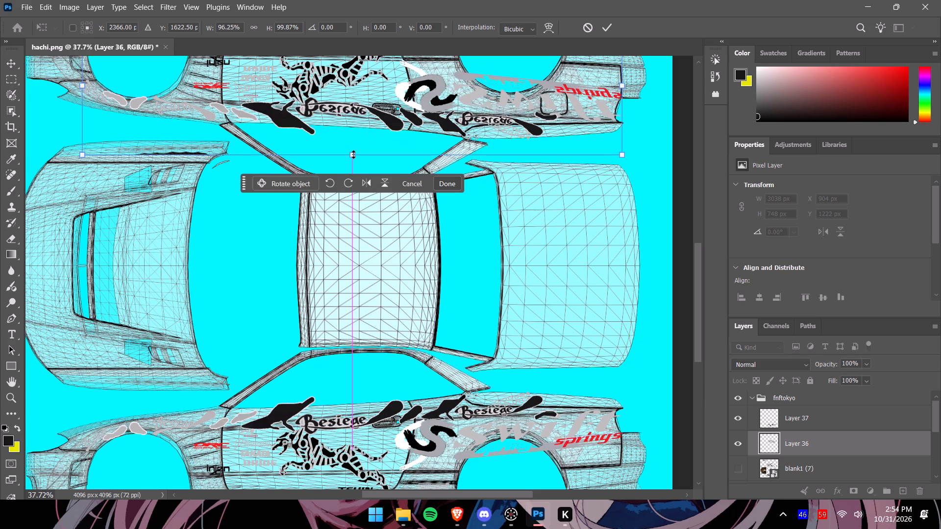
# Pull the bottom edge of Layer 36's decals back up slightly, reducing the height to 98.66%.
pyautogui.keyDown('alt'); pyautogui.scroll(11, 354, 151); pyautogui.keyUp('alt')
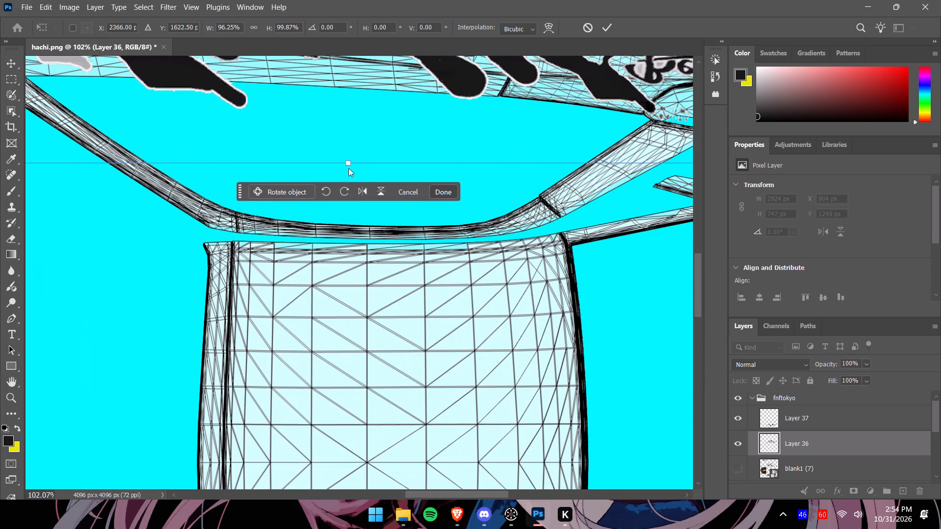
pyautogui.click(350, 160)
pyautogui.click(348, 163)
pyautogui.moveTo(349, 163); pyautogui.dragTo(349, 158)
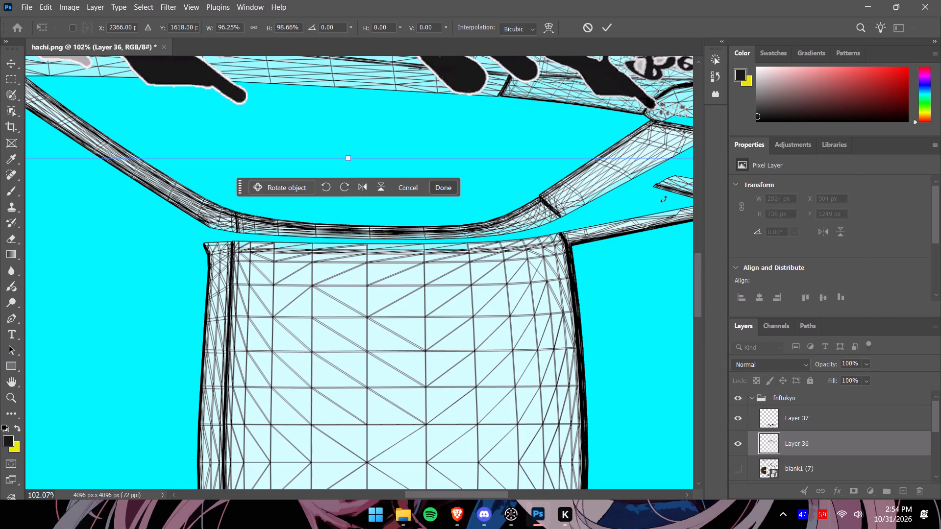
# Compare the Besiege decals' placement on both car sides up close and adjust Layer 36's height to 99.33%.
pyautogui.moveTo(701, 264); pyautogui.dragTo(695, 334)
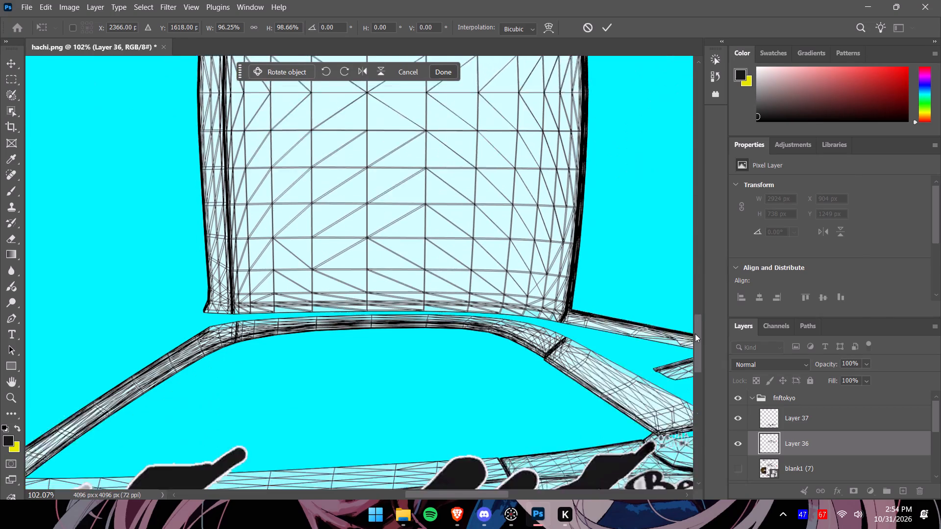
pyautogui.moveTo(695, 334); pyautogui.dragTo(690, 262)
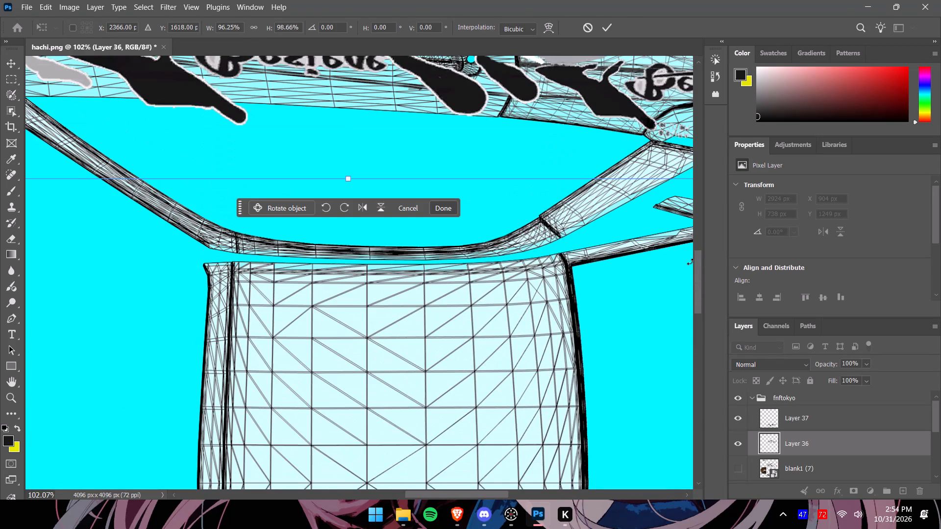
pyautogui.moveTo(690, 262); pyautogui.dragTo(695, 323)
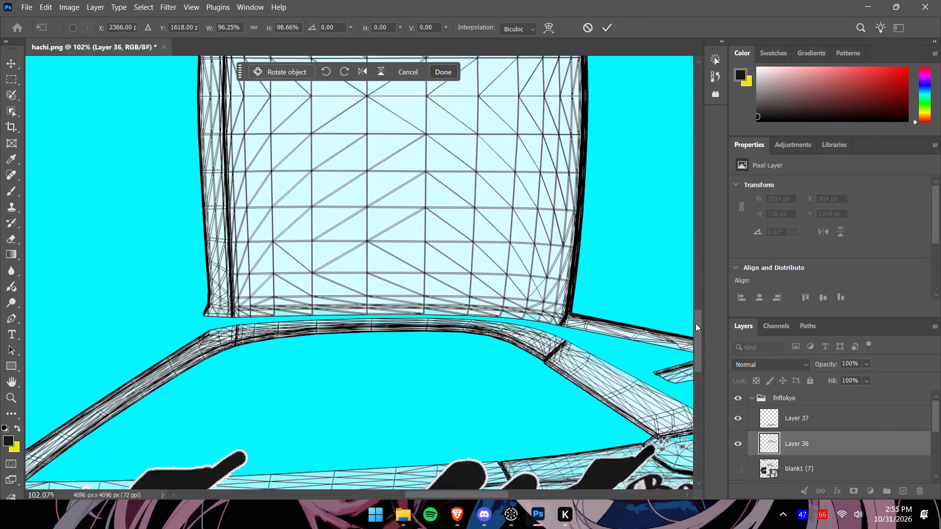
pyautogui.moveTo(695, 323); pyautogui.dragTo(697, 335)
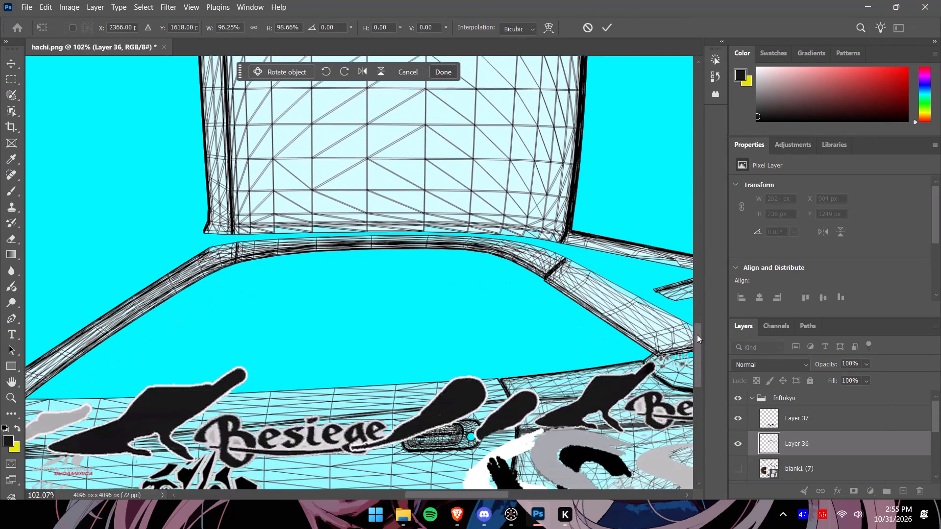
pyautogui.moveTo(697, 335); pyautogui.dragTo(696, 249)
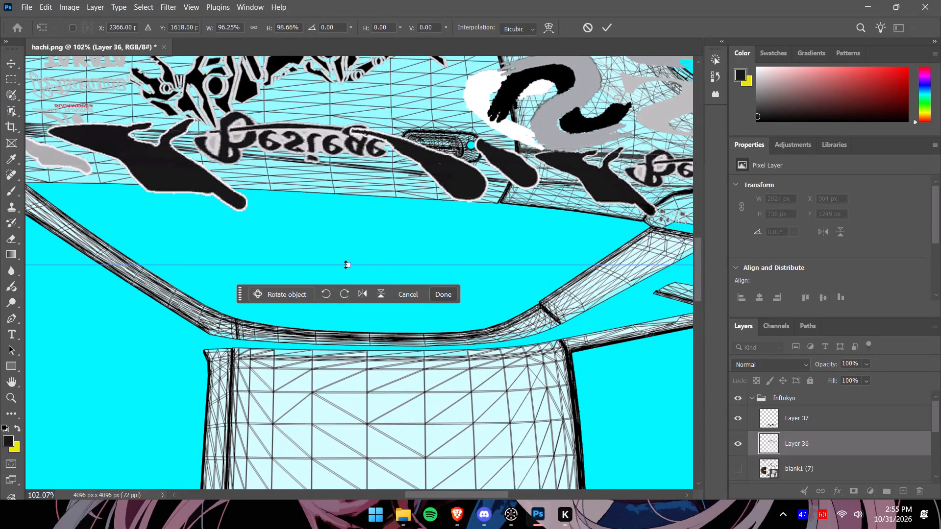
pyautogui.moveTo(347, 265); pyautogui.dragTo(349, 272)
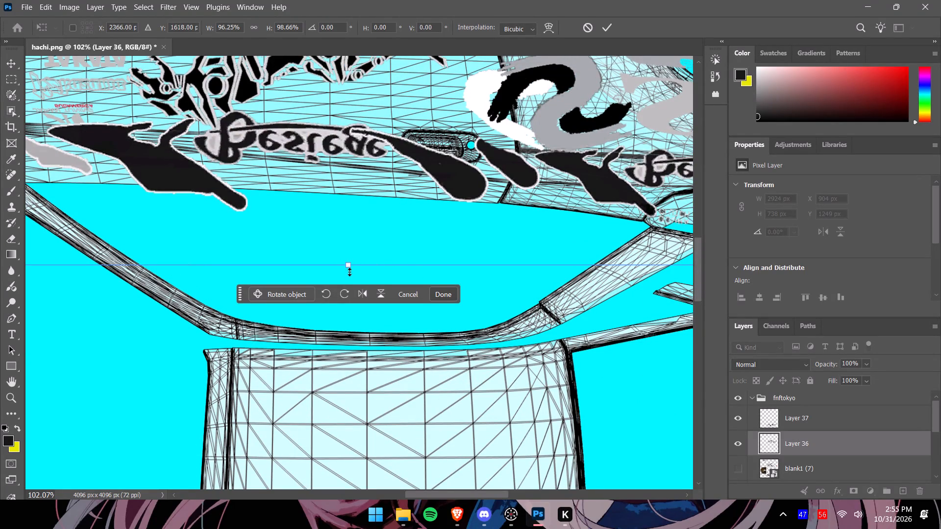
pyautogui.moveTo(349, 272); pyautogui.dragTo(348, 273)
pyautogui.click(347, 264)
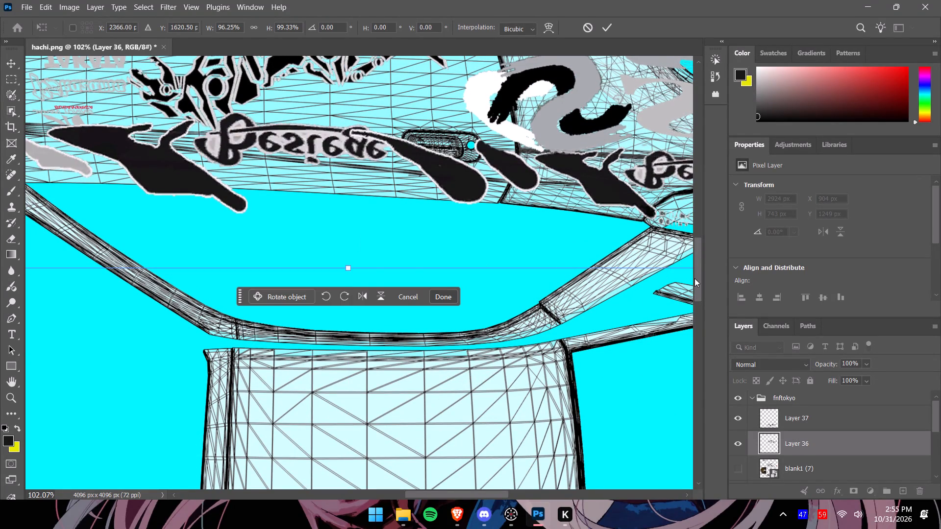
# Recheck against the lower side's decals and fine-tune Layer 36's bottom edge to a height of 99.73%.
pyautogui.moveTo(697, 279); pyautogui.dragTo(688, 381)
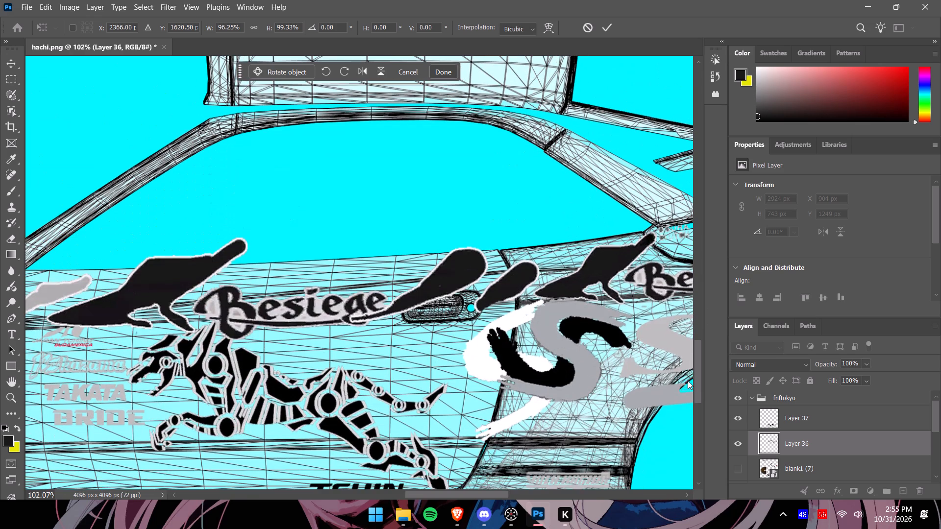
pyautogui.moveTo(688, 381); pyautogui.dragTo(678, 278)
pyautogui.moveTo(348, 278); pyautogui.dragTo(348, 279)
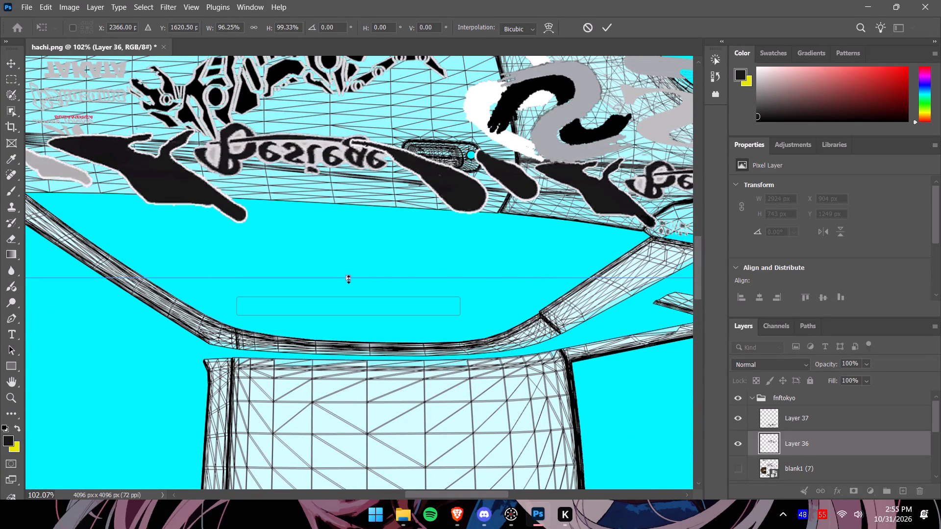
pyautogui.moveTo(348, 279); pyautogui.dragTo(348, 283)
pyautogui.click(348, 276)
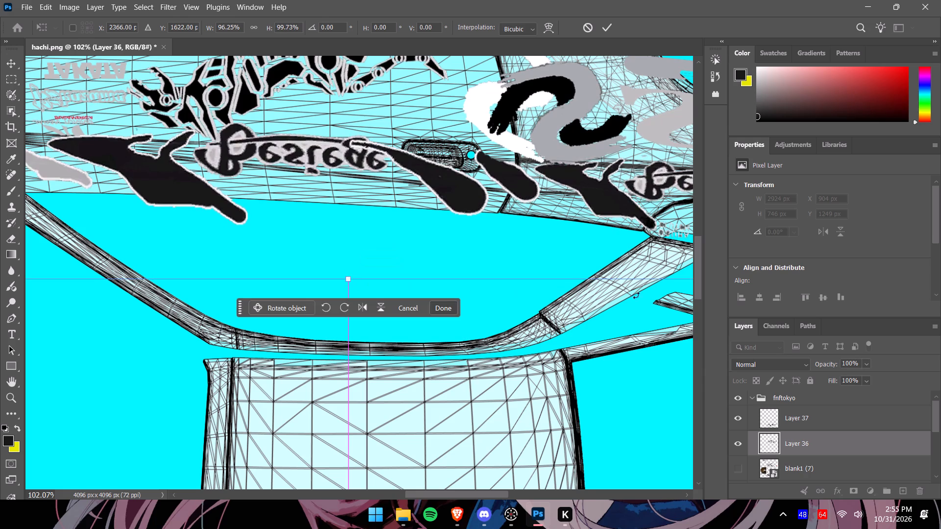
# Compare the decals on both car sides once more and apply Layer 36's transform.
pyautogui.moveTo(696, 279); pyautogui.dragTo(693, 374)
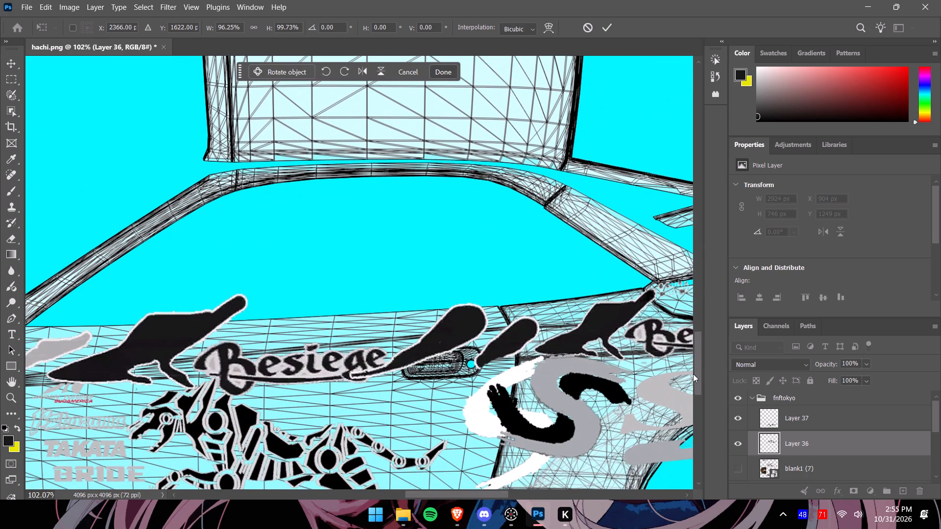
pyautogui.moveTo(693, 374); pyautogui.dragTo(689, 290)
pyautogui.keyDown('alt'); pyautogui.scroll(-7, 505, 295); pyautogui.keyUp('alt')
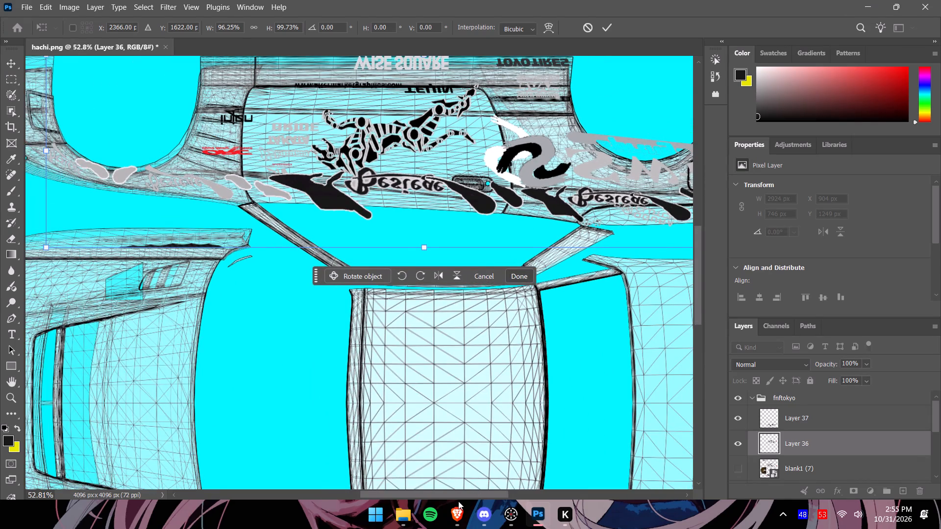
pyautogui.moveTo(467, 492); pyautogui.dragTo(505, 491)
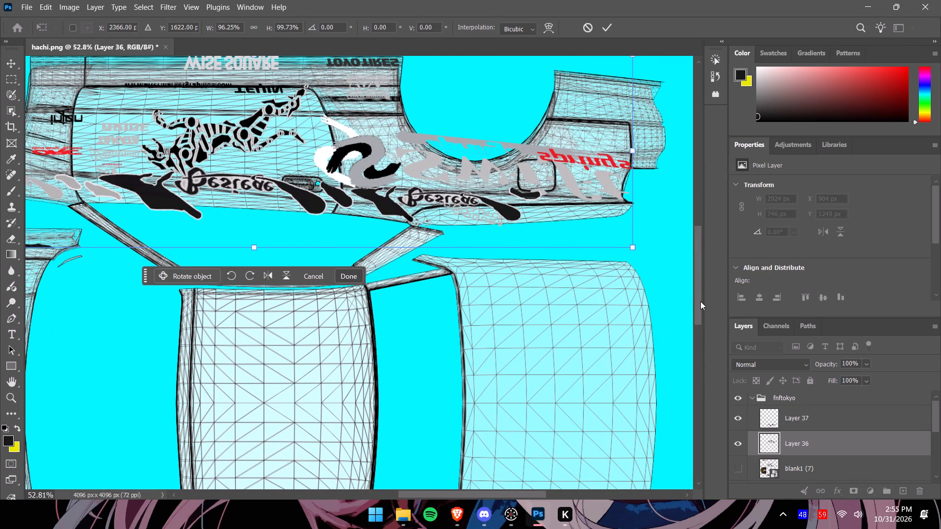
pyautogui.moveTo(700, 301); pyautogui.dragTo(708, 298)
pyautogui.click(341, 284)
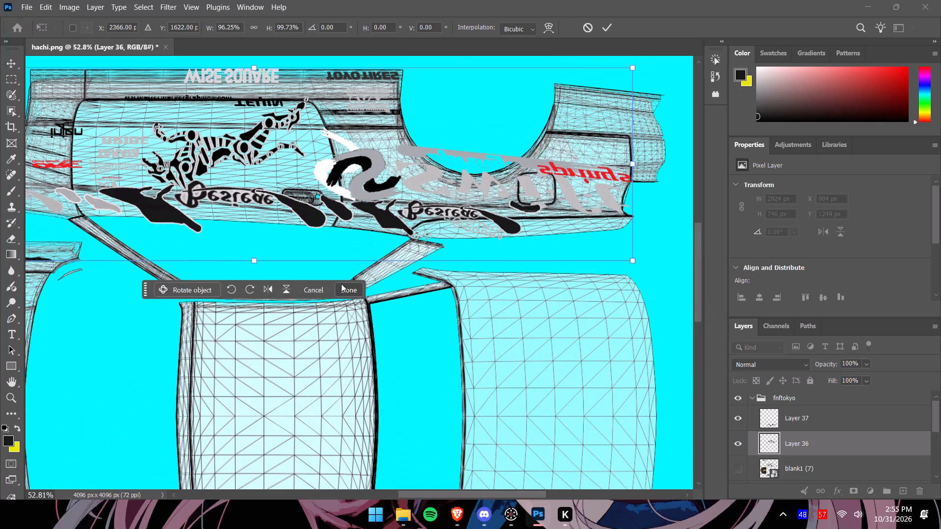
# Hide Layer 36 and Layer 37 and show the blank1 (7) livery layer.
pyautogui.click(739, 445)
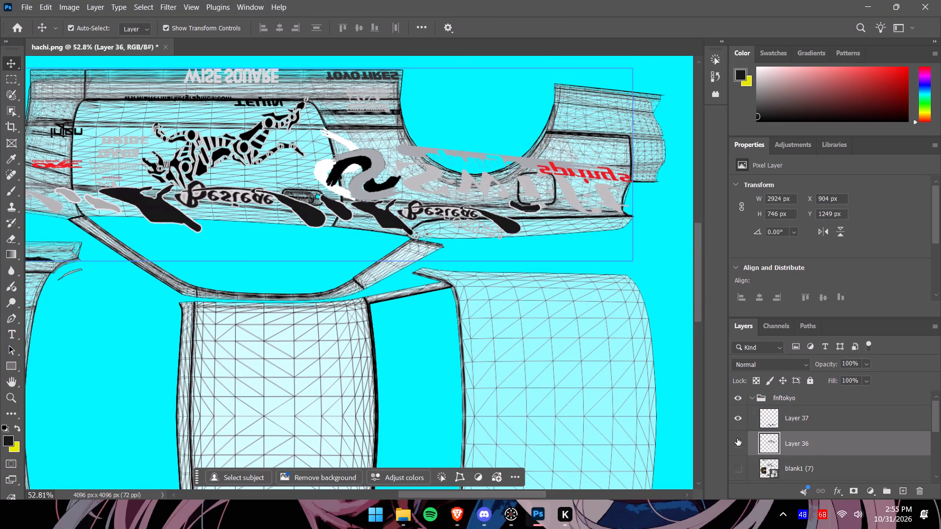
pyautogui.click(741, 418)
pyautogui.keyDown('alt'); pyautogui.scroll(-4, 741, 418); pyautogui.keyUp('alt')
pyautogui.click(737, 410)
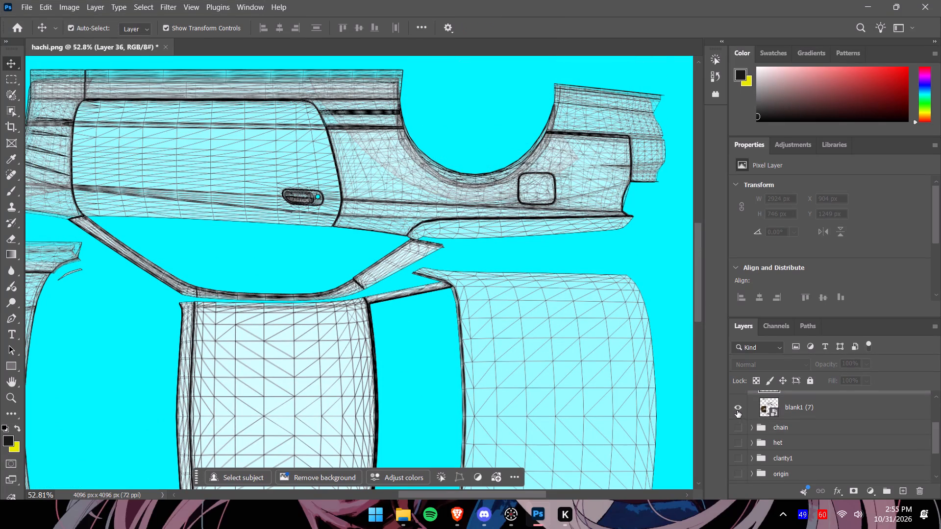
# Copy the entire dark TOYO TIRES hood artwork from blank1 (7) onto its own layer and hide blank1 (7).
pyautogui.keyDown('alt'); pyautogui.scroll(-6, 625, 389); pyautogui.keyUp('alt')
pyautogui.moveTo(698, 309); pyautogui.dragTo(705, 334)
pyautogui.click(13, 72)
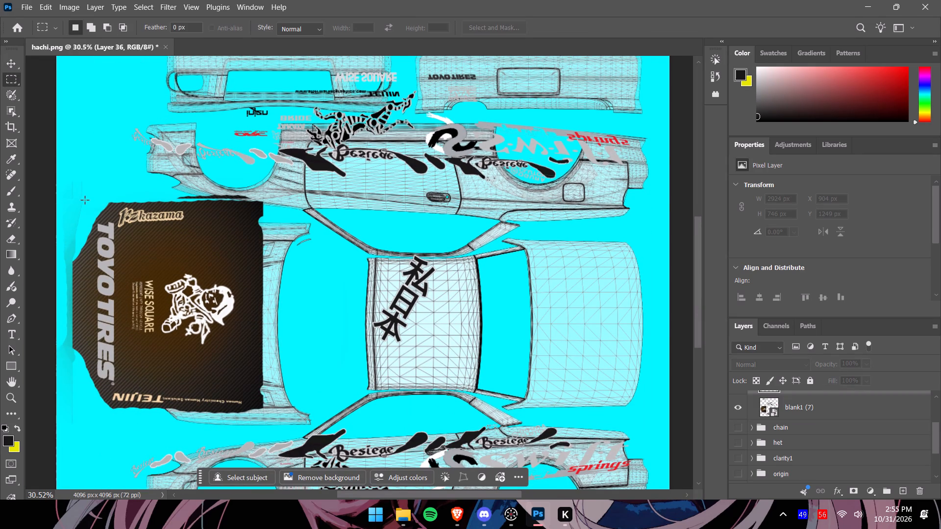
pyautogui.moveTo(69, 200); pyautogui.dragTo(205, 293)
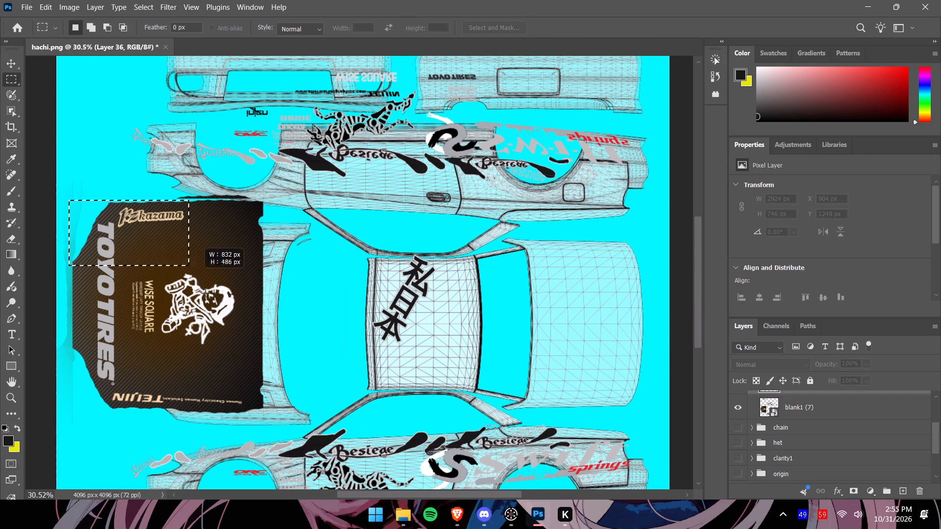
pyautogui.moveTo(205, 293); pyautogui.dragTo(265, 413)
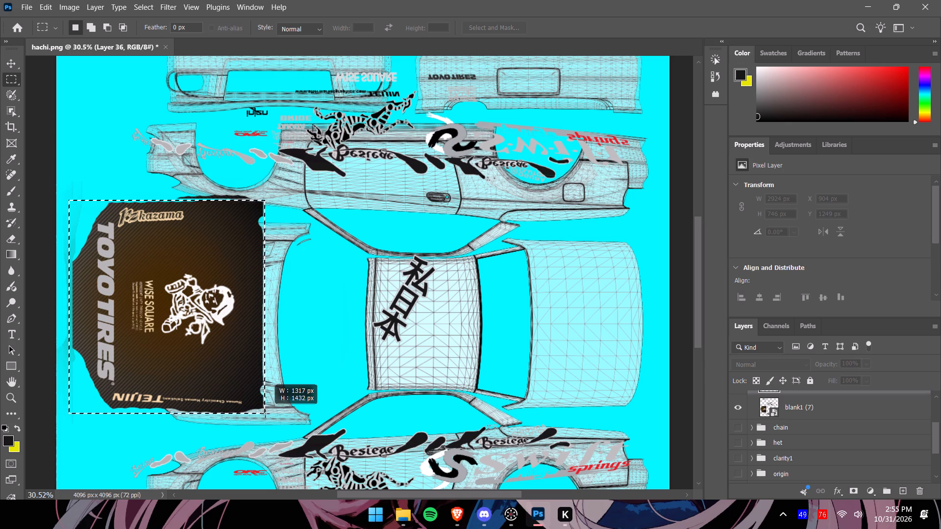
pyautogui.moveTo(265, 413); pyautogui.dragTo(269, 415)
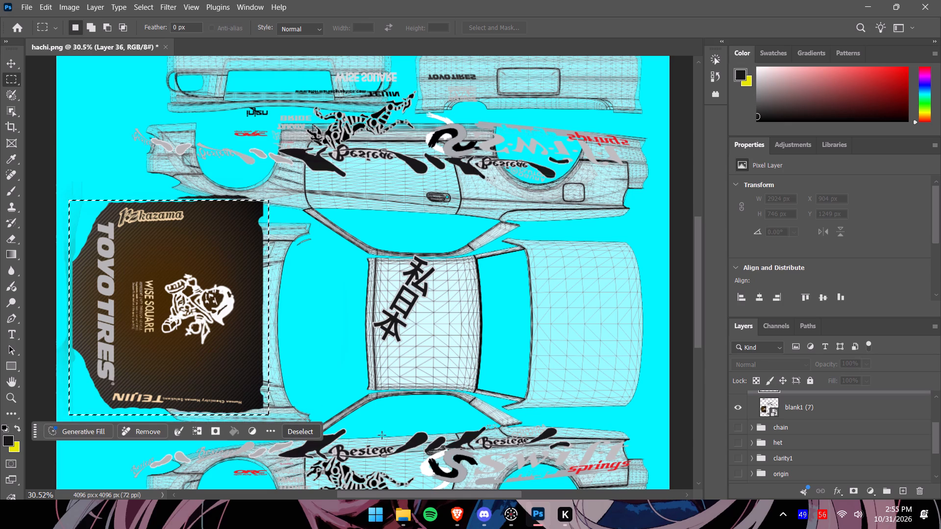
pyautogui.click(841, 410)
pyautogui.hotkey('ctrl', 'c')
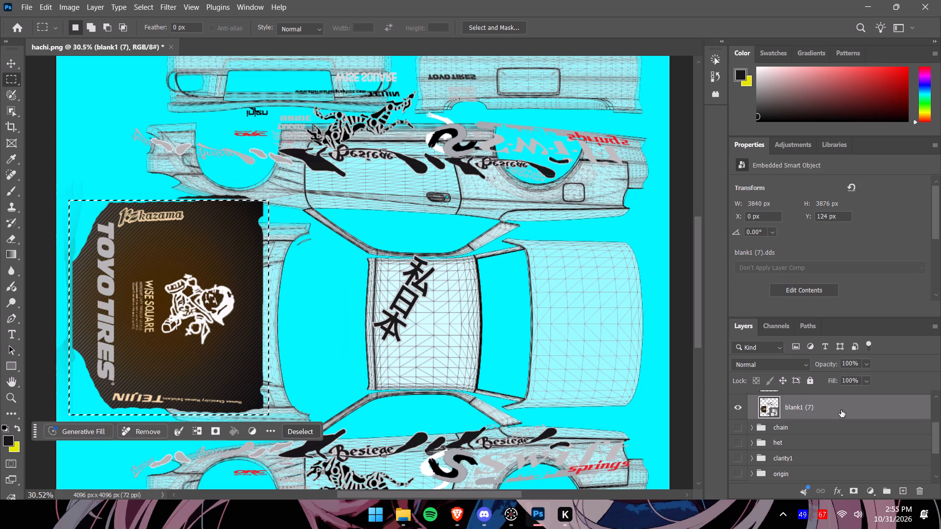
pyautogui.hotkey('ctrl', 'v')
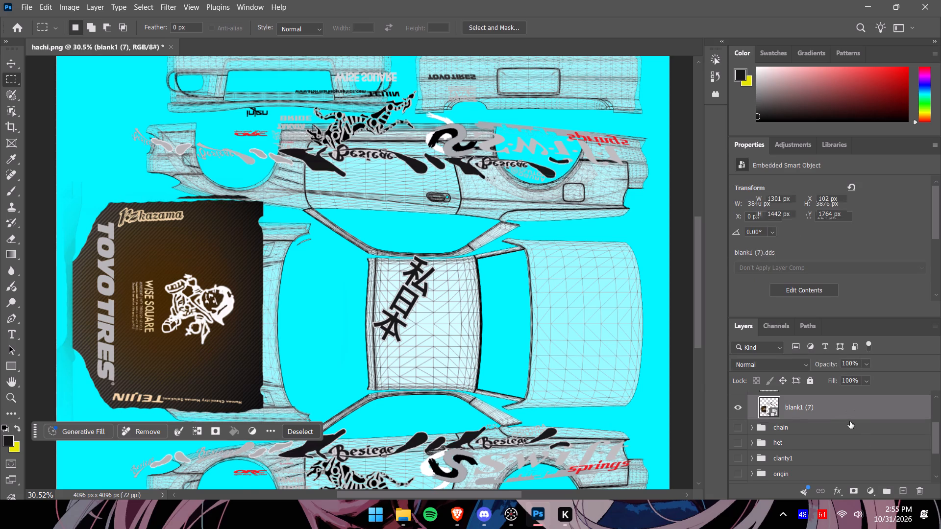
pyautogui.click(740, 435)
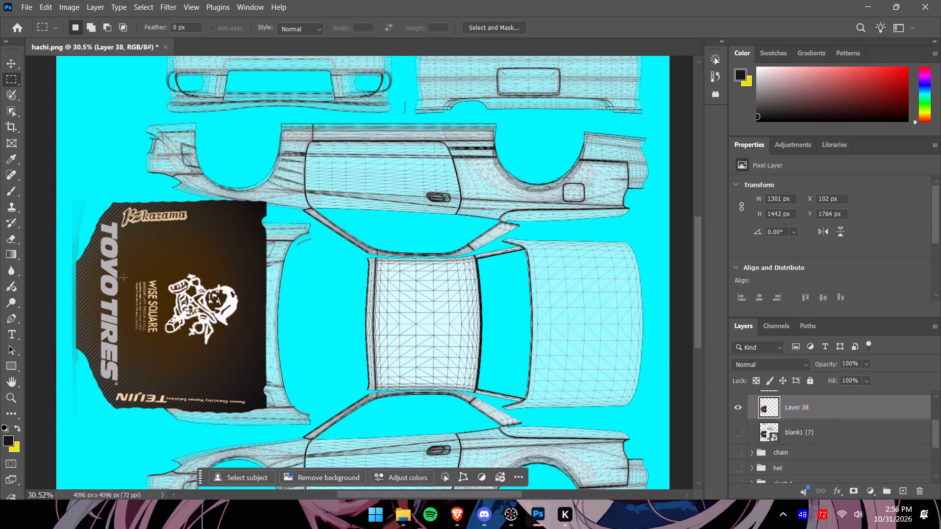
# Lower the copied hood artwork's opacity to 84% and move it onto the template's hood, at about X 420, Y 1885 px.
pyautogui.click(868, 362)
pyautogui.moveTo(878, 379); pyautogui.dragTo(870, 378)
pyautogui.click(8, 62)
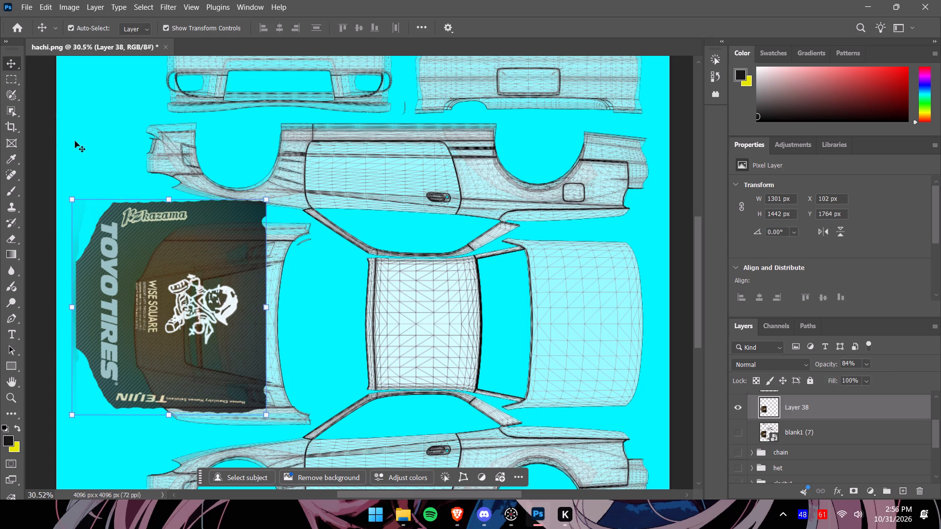
pyautogui.moveTo(219, 297); pyautogui.dragTo(266, 312)
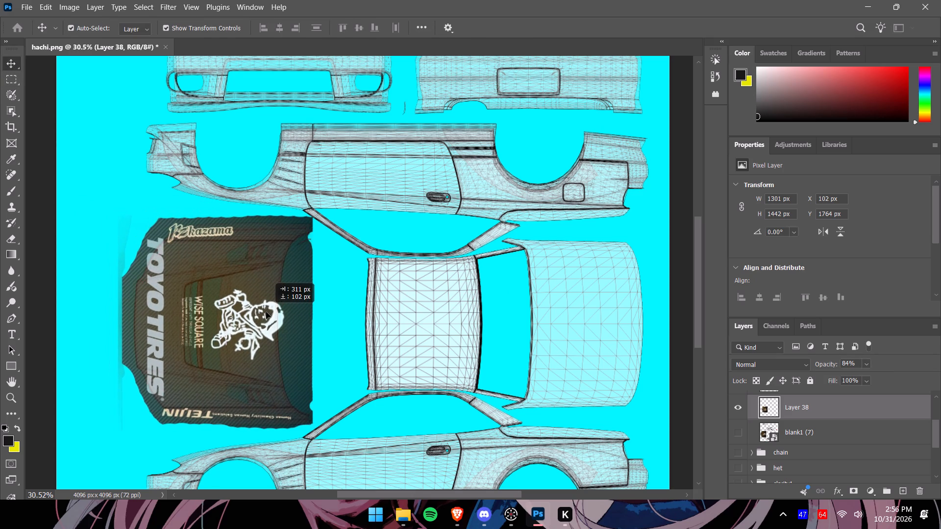
pyautogui.moveTo(266, 312); pyautogui.dragTo(267, 315)
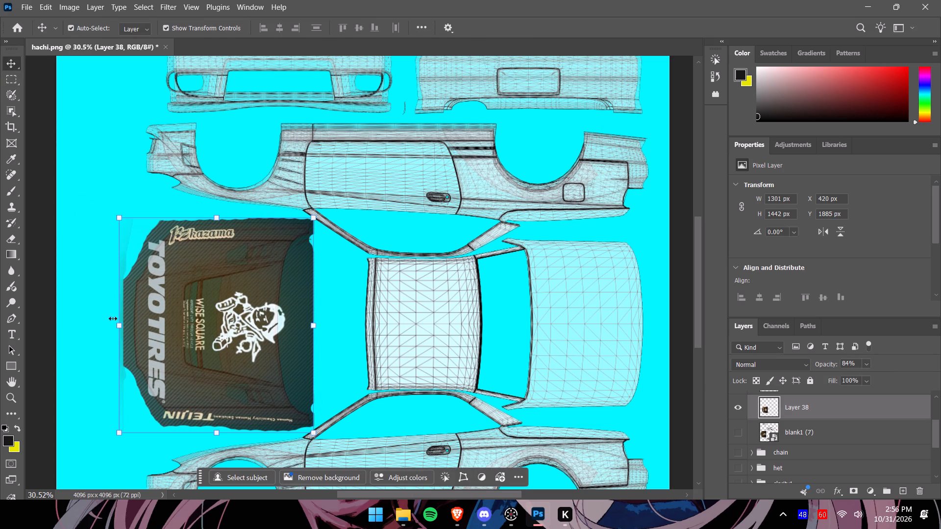
# Narrow the hood artwork from its front edge to 95% width and apply the transform.
pyautogui.moveTo(118, 329); pyautogui.dragTo(128, 329)
pyautogui.keyDown('alt'); pyautogui.scroll(4, 265, 311); pyautogui.keyUp('alt')
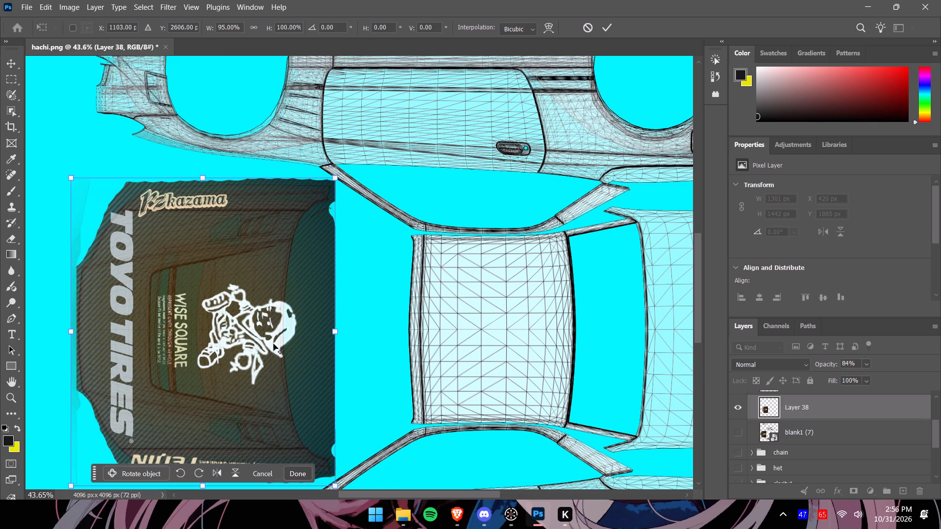
pyautogui.moveTo(695, 332); pyautogui.dragTo(696, 336)
pyautogui.moveTo(696, 336); pyautogui.dragTo(694, 345)
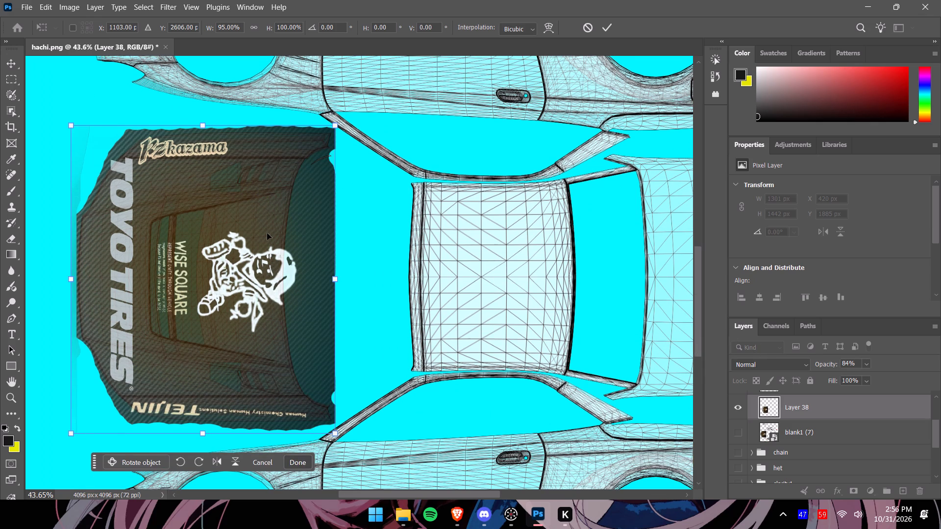
pyautogui.click(11, 65)
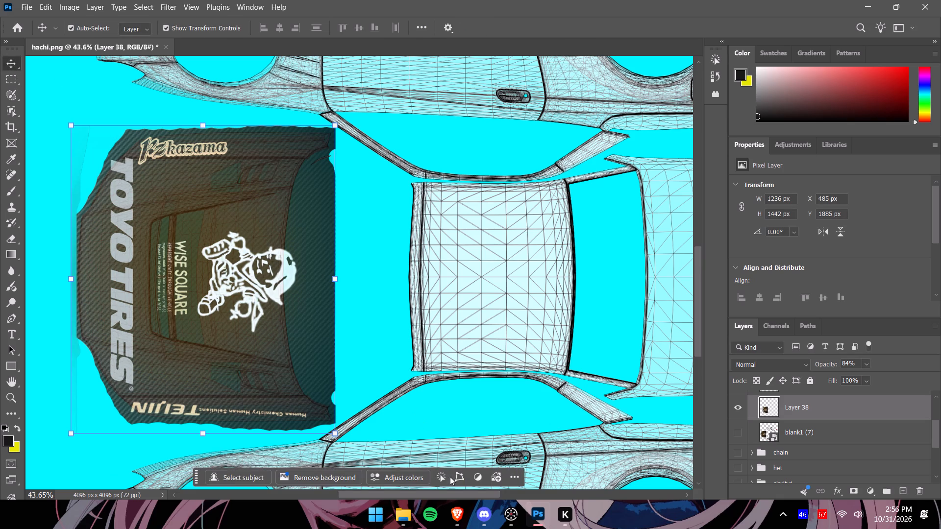
# Warp the hood artwork's windshield-side edge inward at its two middle points to follow the template's curved hood edge.
pyautogui.click(454, 479)
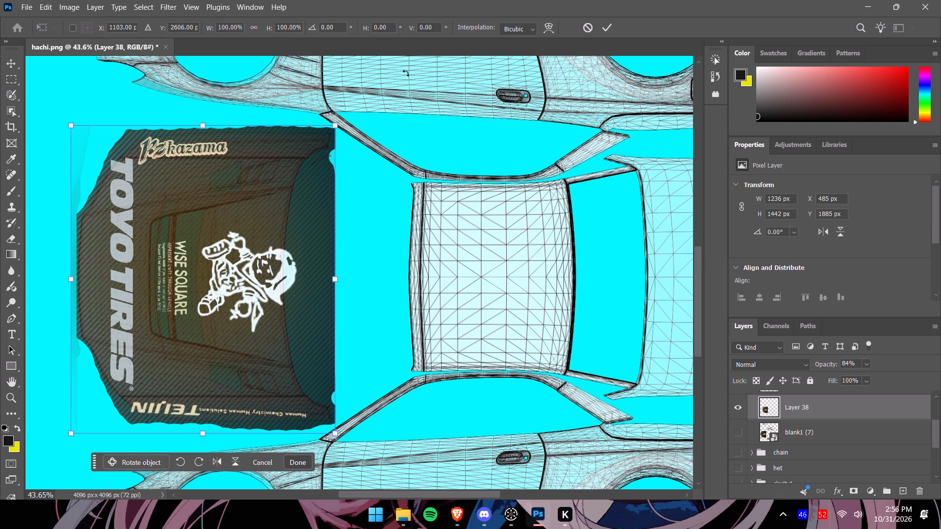
pyautogui.click(547, 29)
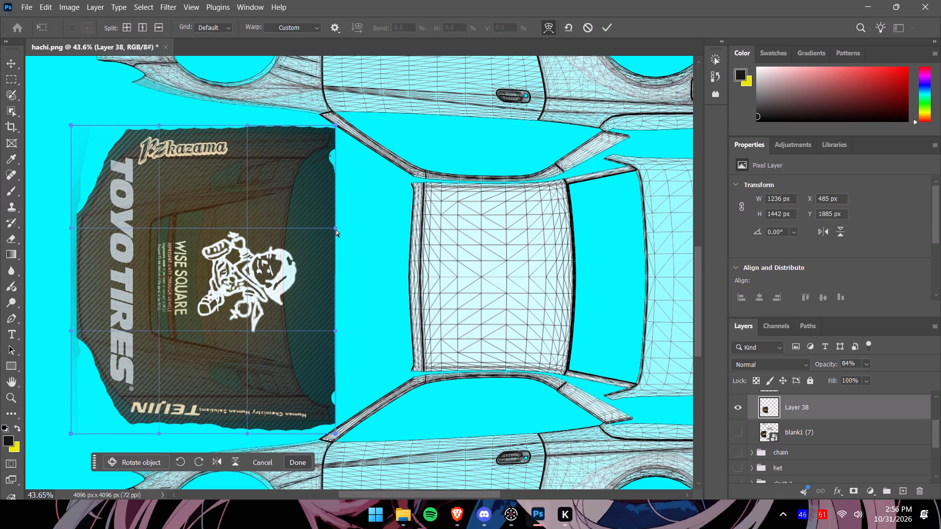
pyautogui.moveTo(335, 230); pyautogui.dragTo(318, 227)
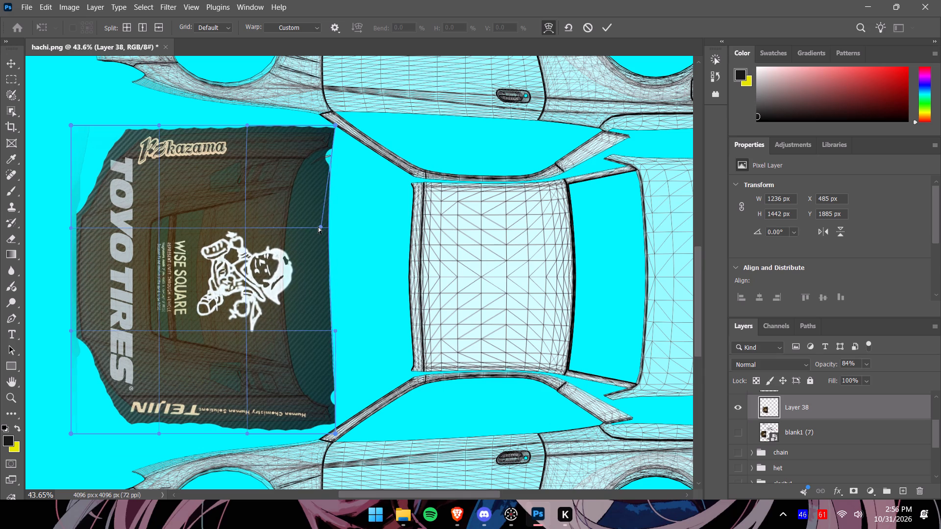
pyautogui.moveTo(318, 227); pyautogui.dragTo(307, 227)
pyautogui.moveTo(337, 329); pyautogui.dragTo(328, 329)
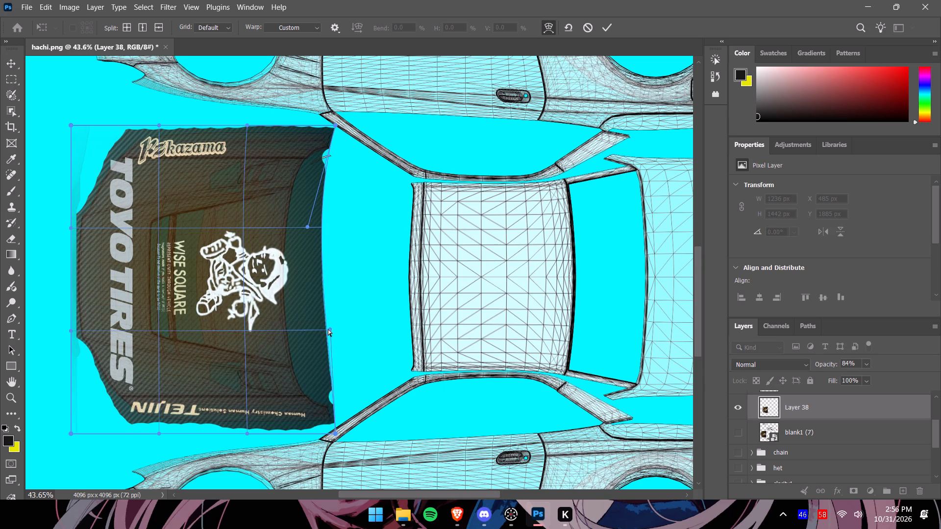
pyautogui.moveTo(328, 329); pyautogui.dragTo(308, 331)
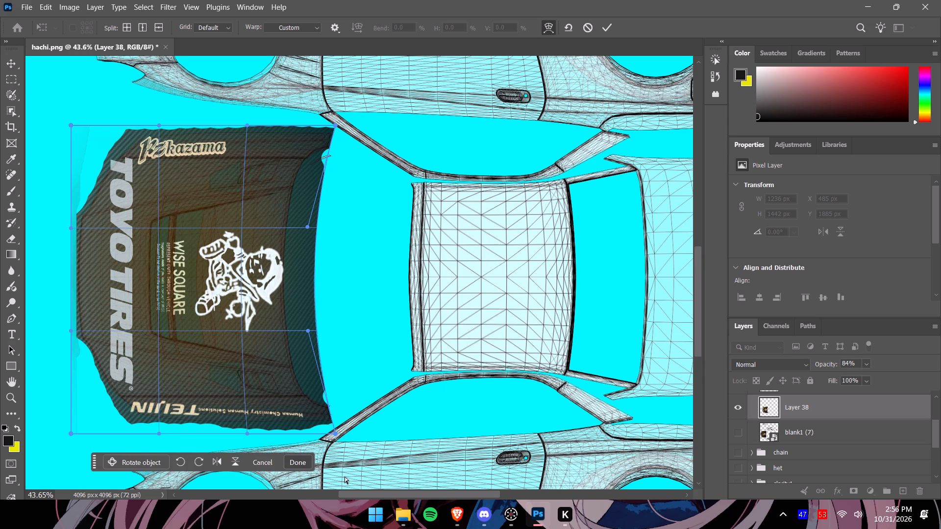
pyautogui.click(304, 459)
# Check the hood artwork against the template and restore its layer opacity to 100%.
pyautogui.keyDown('alt'); pyautogui.scroll(-7, 356, 337); pyautogui.keyUp('alt')
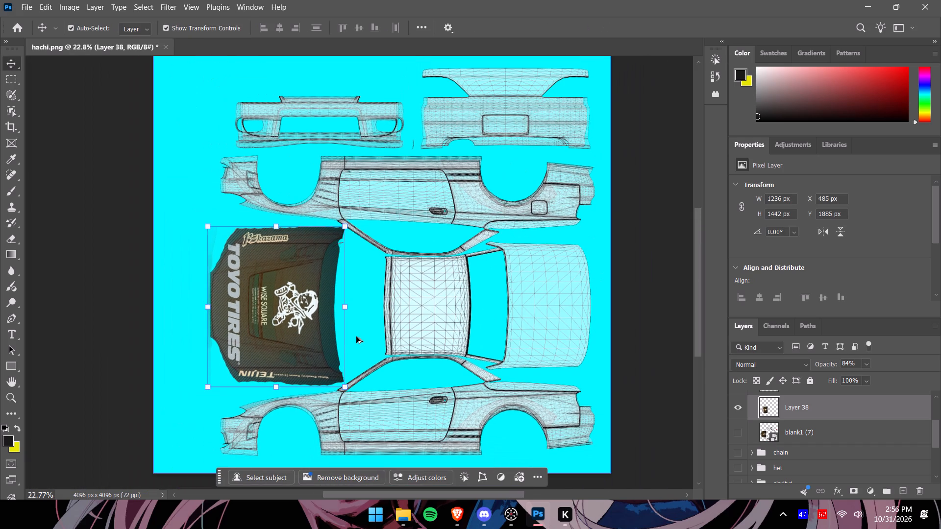
pyautogui.moveTo(699, 324); pyautogui.dragTo(702, 333)
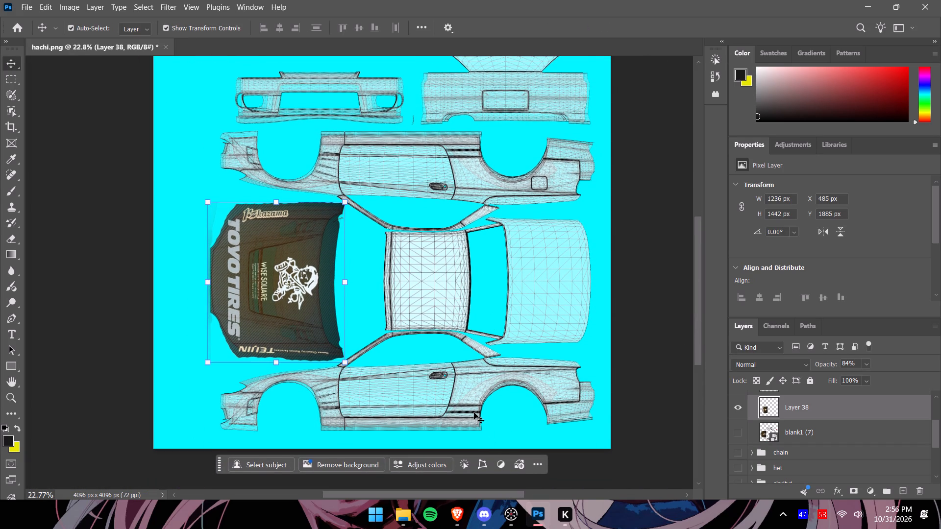
pyautogui.click(739, 406)
pyautogui.click(742, 407)
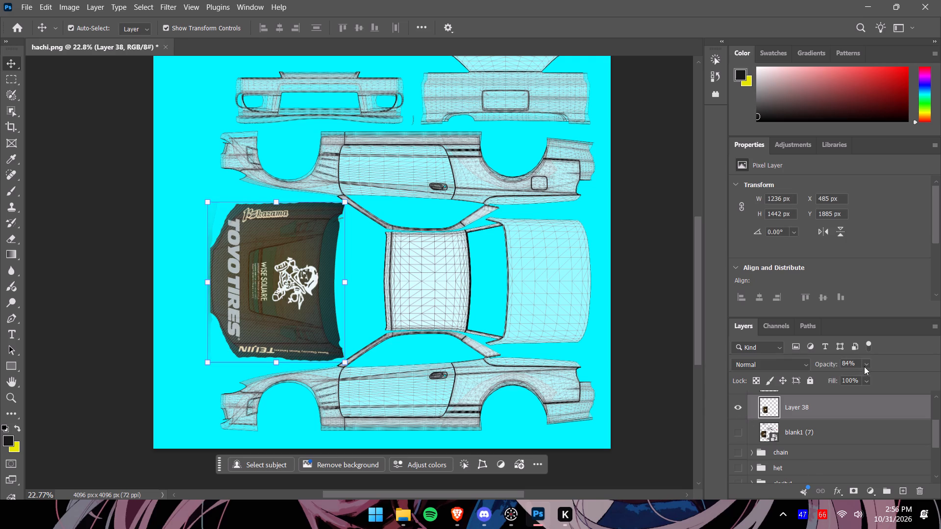
pyautogui.click(866, 362)
pyautogui.moveTo(880, 378); pyautogui.dragTo(922, 387)
# With the hood artwork hidden and blank1 (7) shown, copy the Japanese roof lettering from blank1 (7) onto its own layer.
pyautogui.click(739, 408)
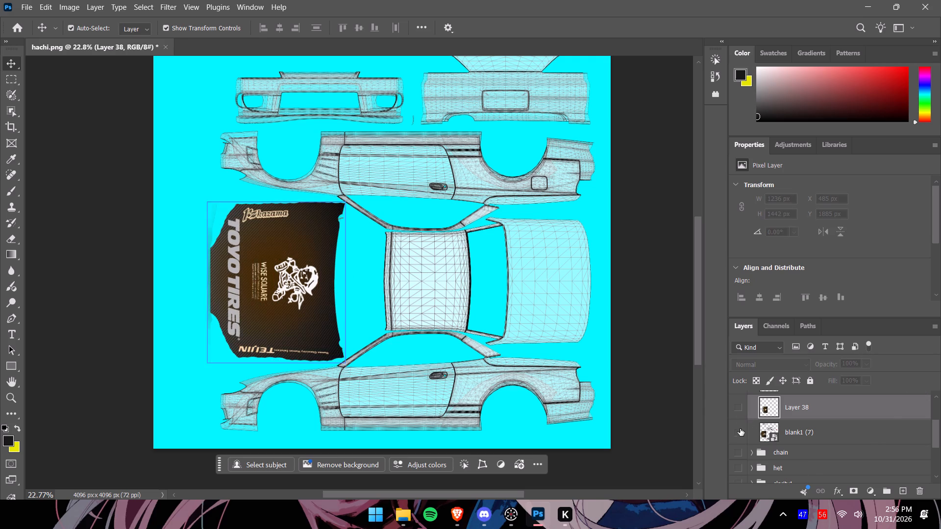
pyautogui.click(741, 432)
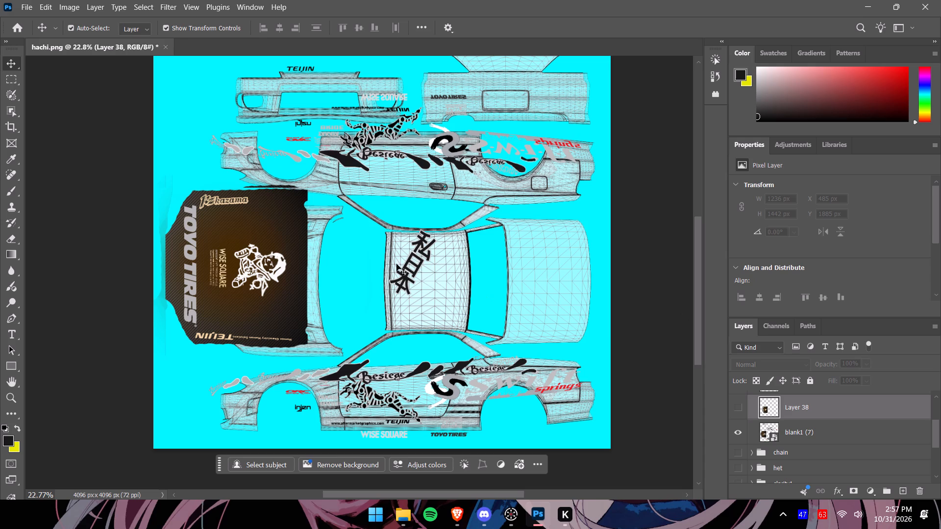
pyautogui.click(14, 78)
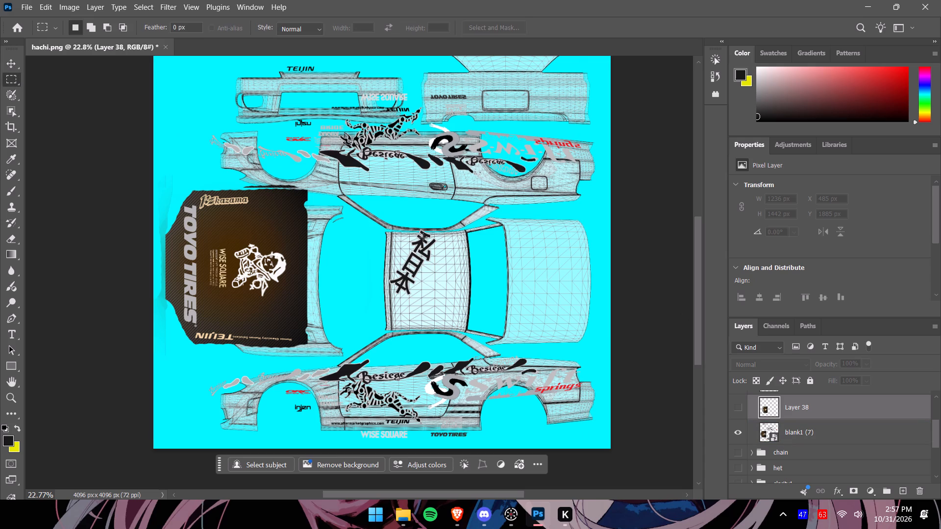
pyautogui.moveTo(364, 220); pyautogui.dragTo(470, 333)
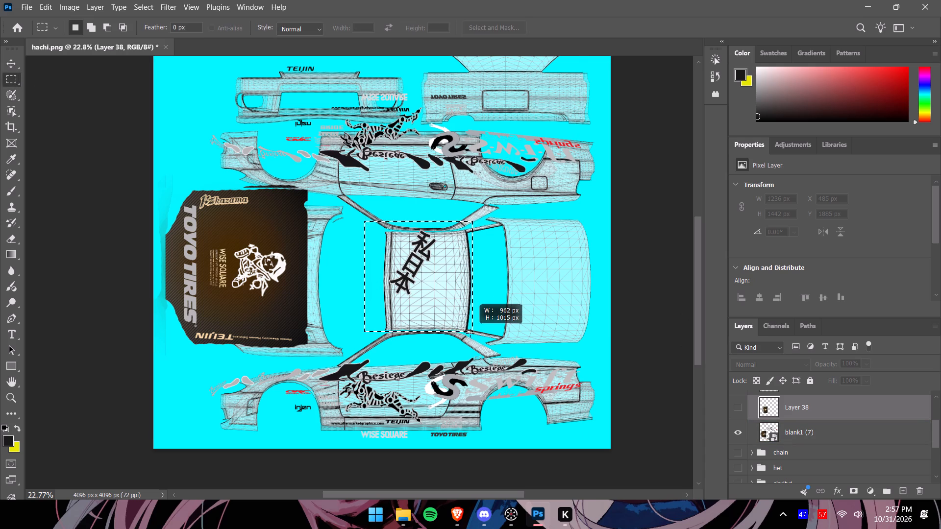
pyautogui.moveTo(470, 333); pyautogui.dragTo(458, 316)
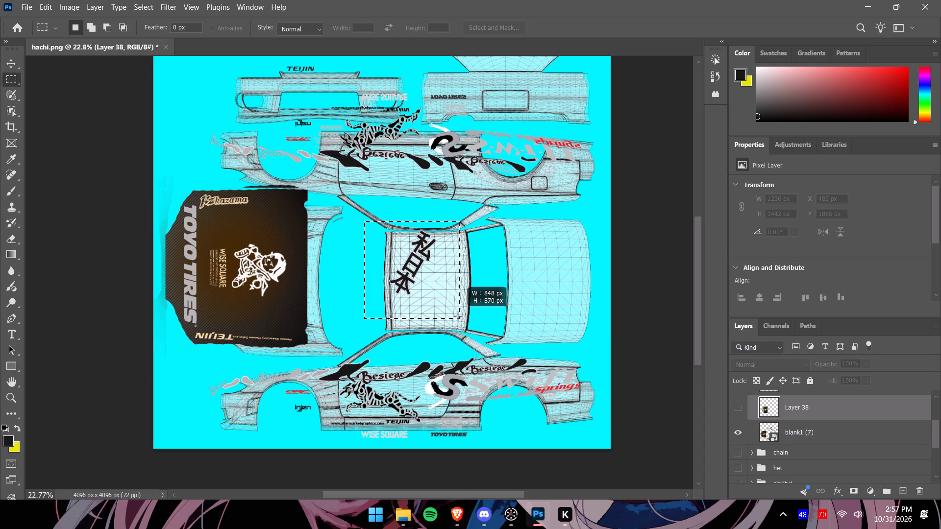
pyautogui.moveTo(458, 316); pyautogui.dragTo(469, 312)
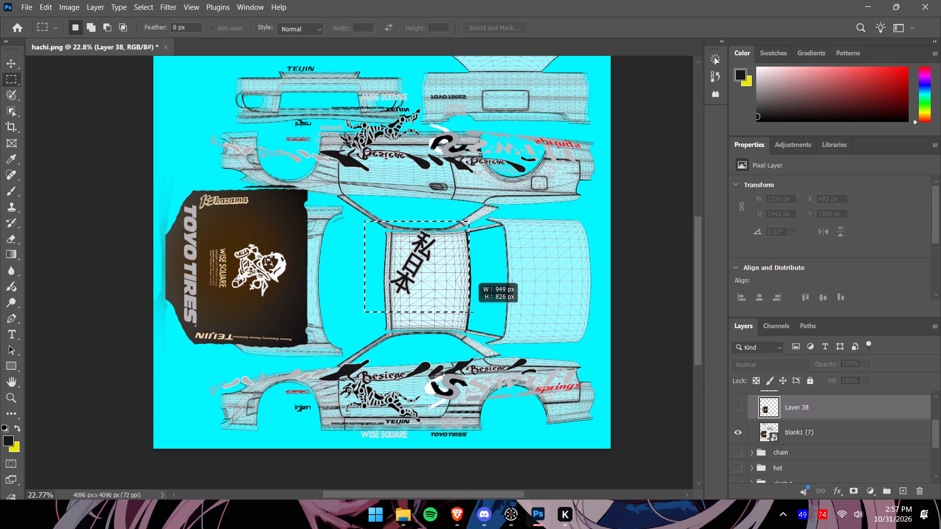
pyautogui.moveTo(469, 312); pyautogui.dragTo(470, 312)
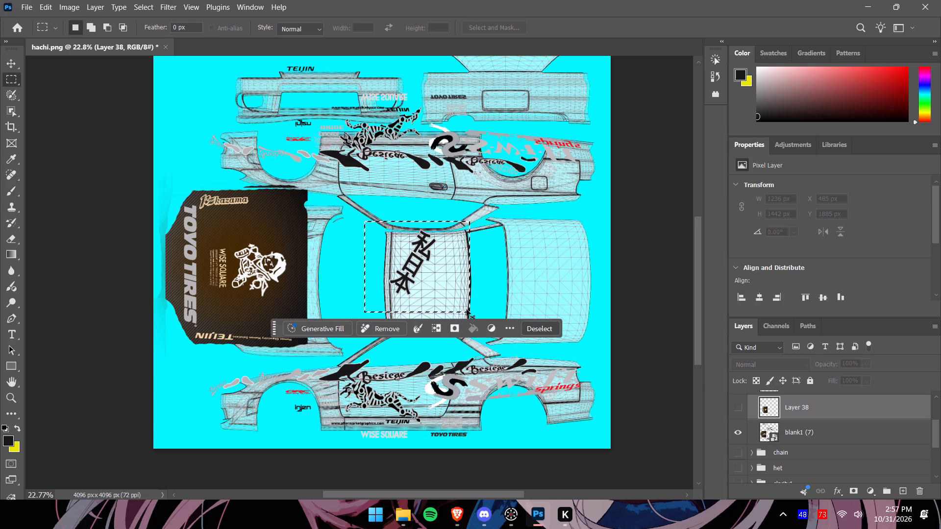
pyautogui.click(816, 440)
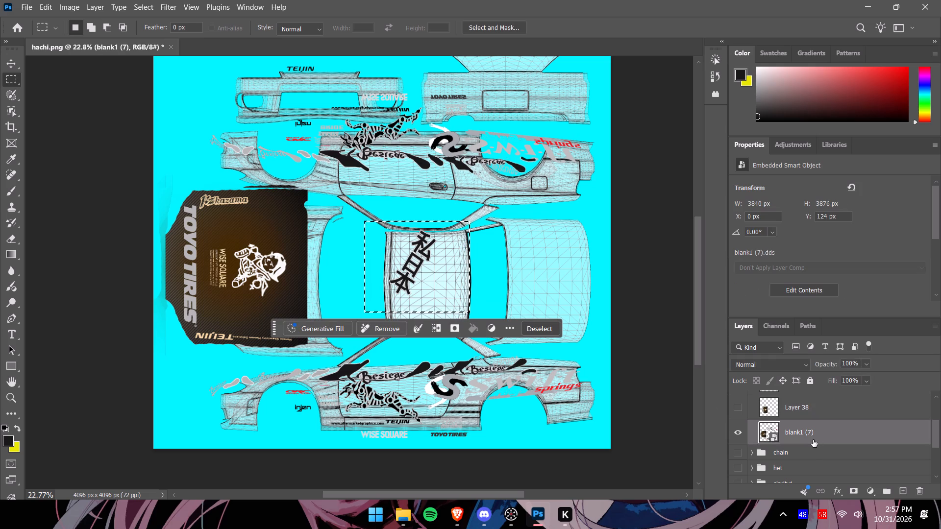
pyautogui.hotkey('ctrl', 'c')
pyautogui.hotkey('ctrl', 'v')
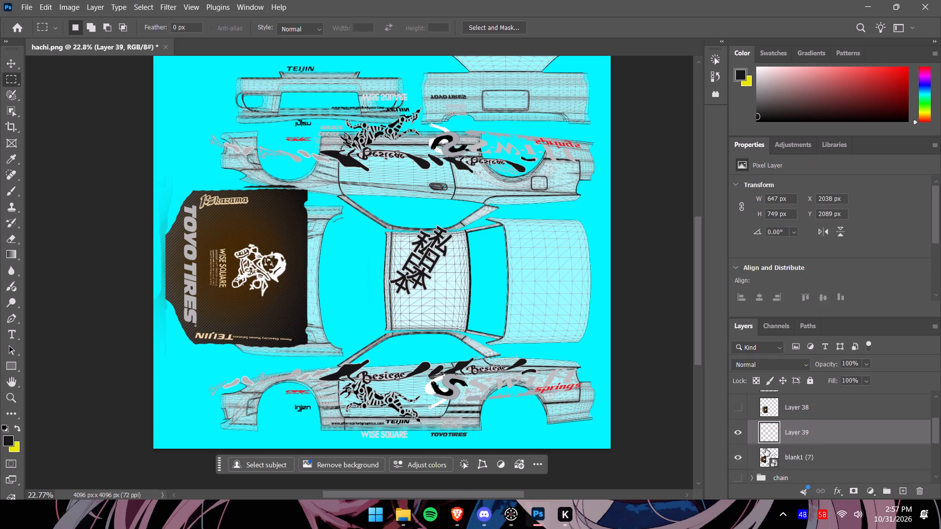
# Hide blank1 (7), widen the copied roof lettering to about 112%, and place it on the template's roof at about X 1976, Y 2247 px.
pyautogui.click(743, 457)
pyautogui.click(10, 66)
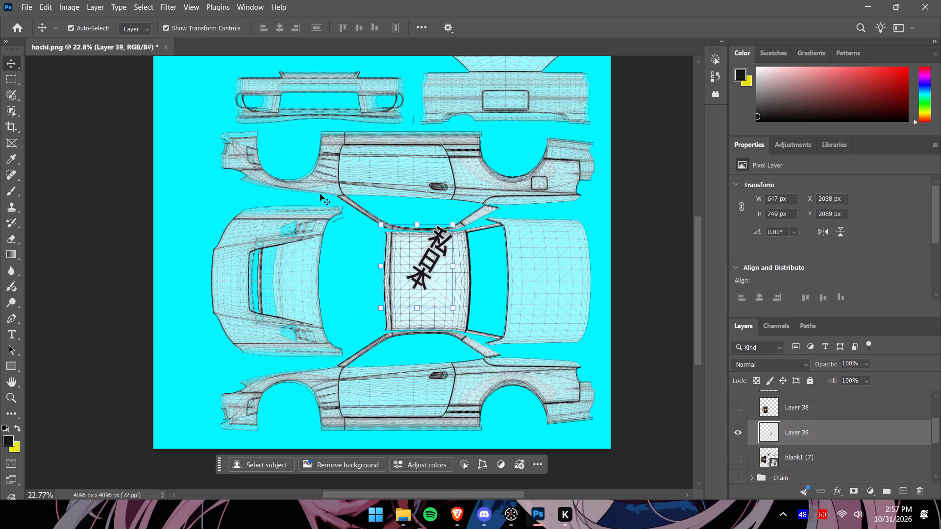
pyautogui.moveTo(430, 253); pyautogui.dragTo(435, 262)
pyautogui.moveTo(426, 262); pyautogui.dragTo(428, 268)
pyautogui.click(418, 228)
pyautogui.moveTo(416, 256); pyautogui.dragTo(421, 270)
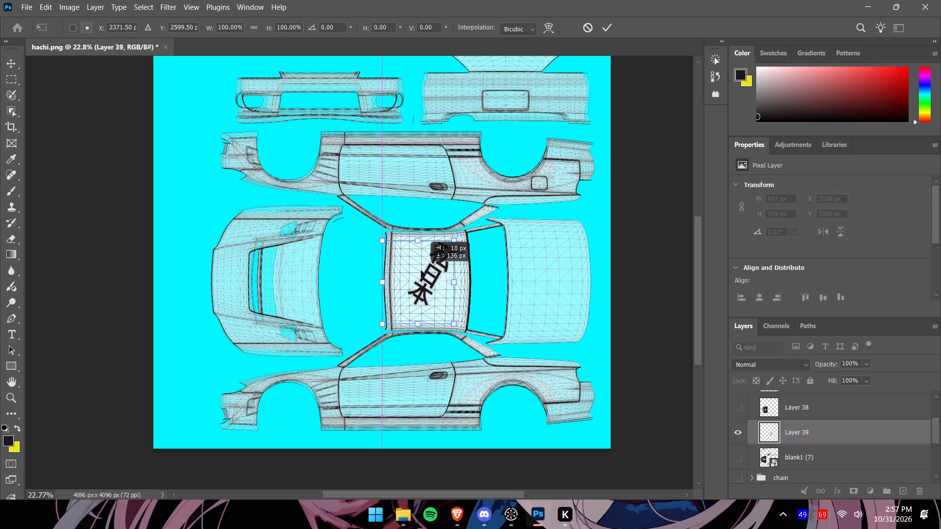
pyautogui.moveTo(421, 270); pyautogui.dragTo(422, 270)
pyautogui.moveTo(389, 282); pyautogui.dragTo(382, 282)
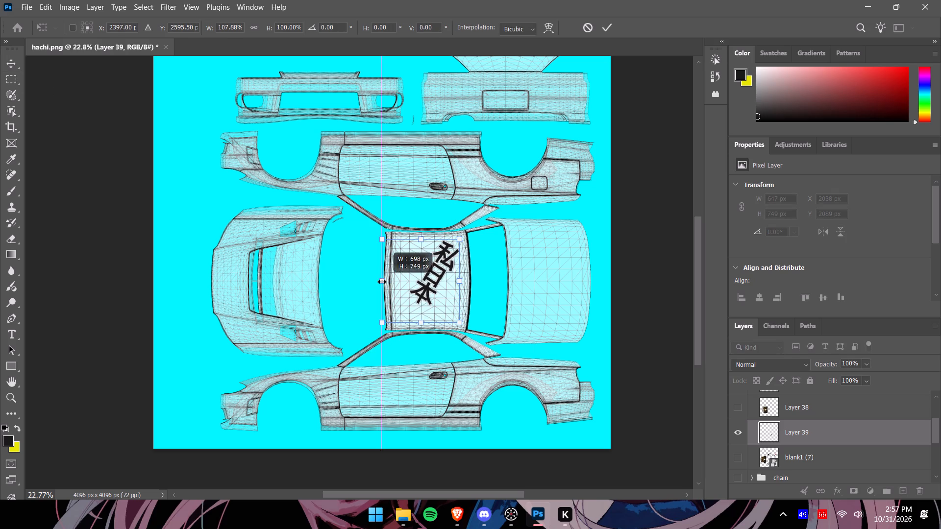
pyautogui.moveTo(382, 282); pyautogui.dragTo(382, 282)
pyautogui.click(459, 279)
pyautogui.moveTo(438, 275); pyautogui.dragTo(429, 274)
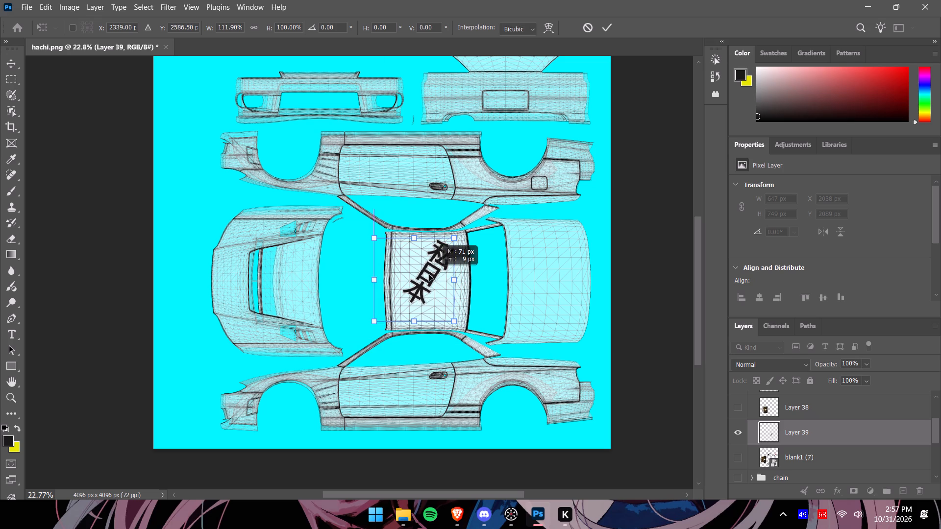
pyautogui.moveTo(429, 274); pyautogui.dragTo(427, 278)
pyautogui.click(508, 358)
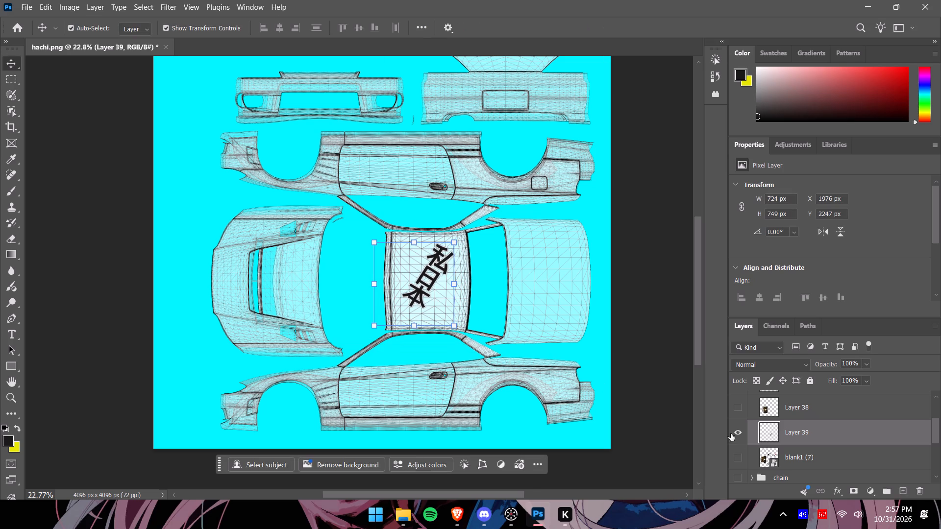
# Hide the copied roof lettering layer and show the blank1 (7) livery layer.
pyautogui.click(740, 433)
pyautogui.click(739, 459)
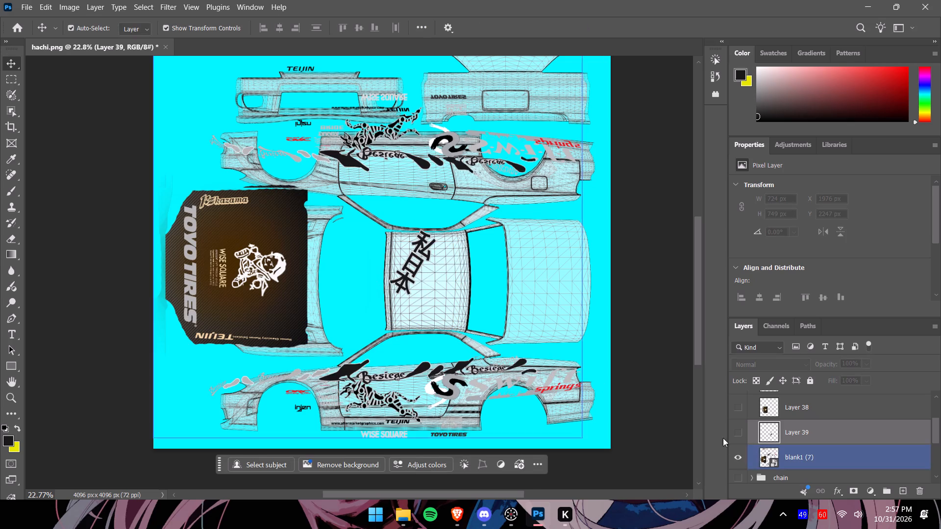
# Examine the remaining blank1 (7) decals around the bumpers, trunk and upper side panel, and check the nis15 Livery Template folder.
pyautogui.moveTo(699, 303); pyautogui.dragTo(691, 250)
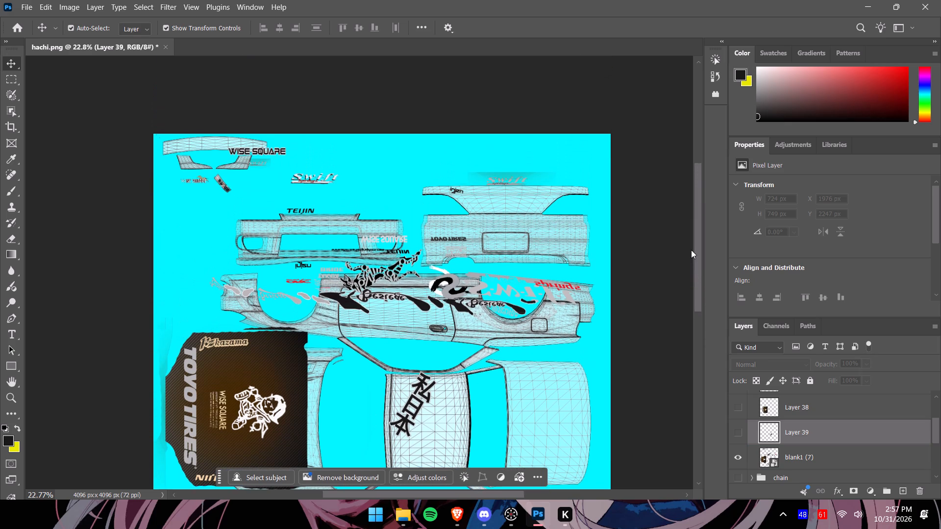
pyautogui.moveTo(691, 250); pyautogui.dragTo(691, 250)
pyautogui.keyDown('alt'); pyautogui.scroll(4, 503, 206); pyautogui.keyUp('alt')
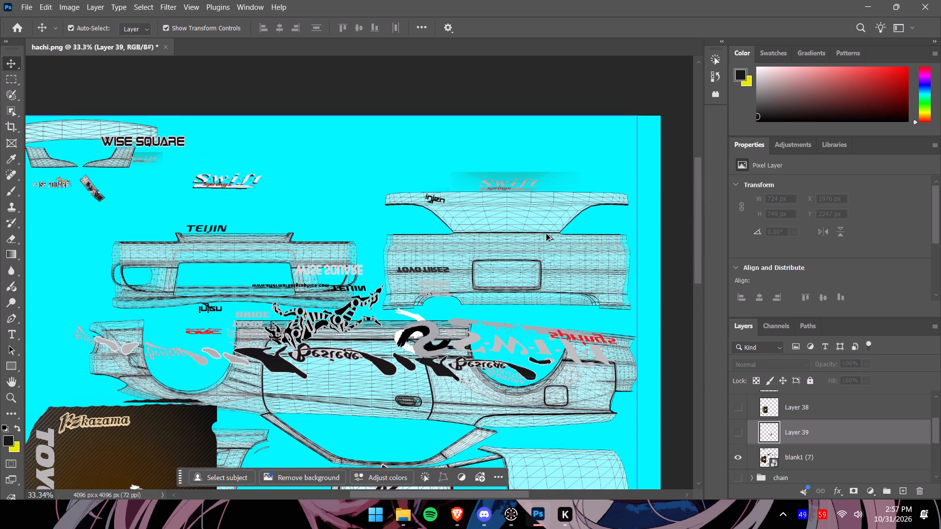
pyautogui.keyDown('alt'); pyautogui.scroll(2, 544, 234); pyautogui.keyUp('alt')
pyautogui.keyDown('alt'); pyautogui.scroll(-2, 543, 234); pyautogui.keyUp('alt')
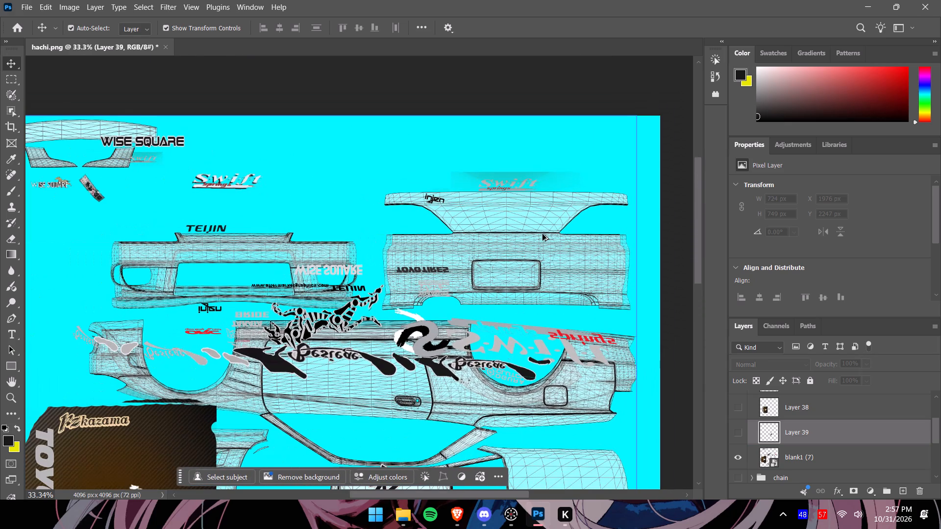
pyautogui.keyDown('alt'); pyautogui.scroll(-1, 542, 234); pyautogui.keyUp('alt')
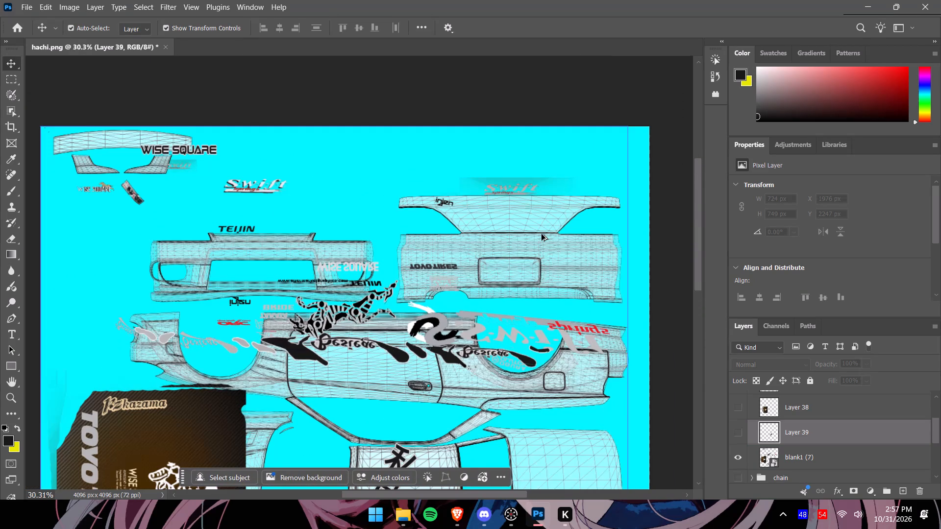
pyautogui.keyDown('alt'); pyautogui.scroll(-1, 542, 234); pyautogui.keyUp('alt')
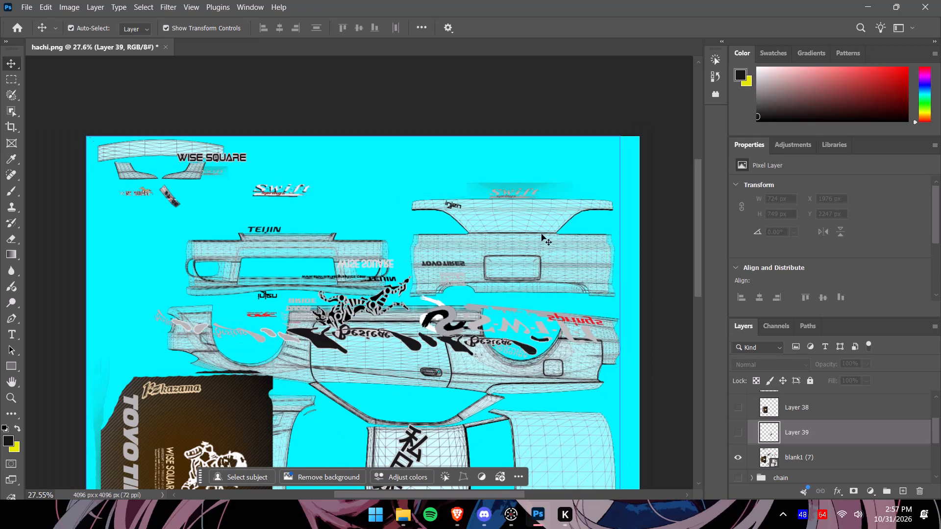
pyautogui.moveTo(698, 285); pyautogui.dragTo(701, 299)
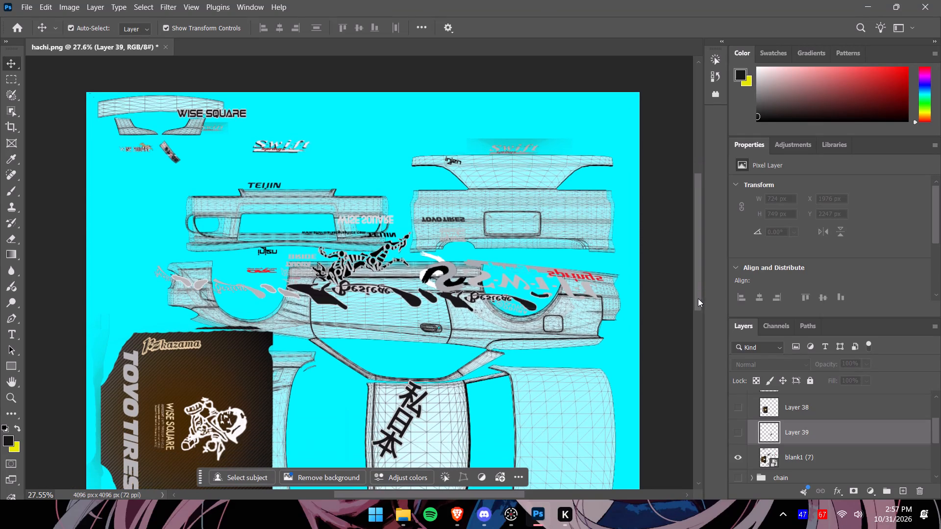
pyautogui.keyDown('alt'); pyautogui.scroll(4, 404, 252); pyautogui.keyUp('alt')
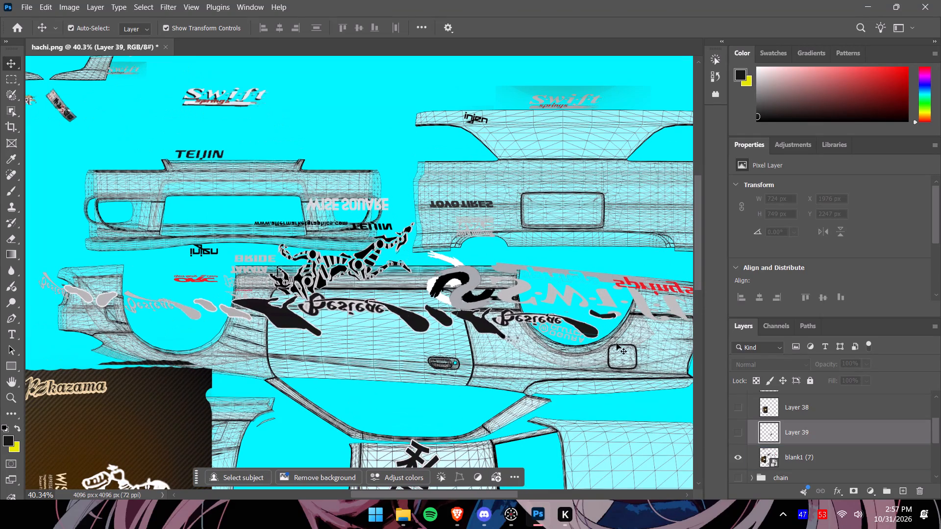
pyautogui.click(734, 459)
pyautogui.click(734, 459)
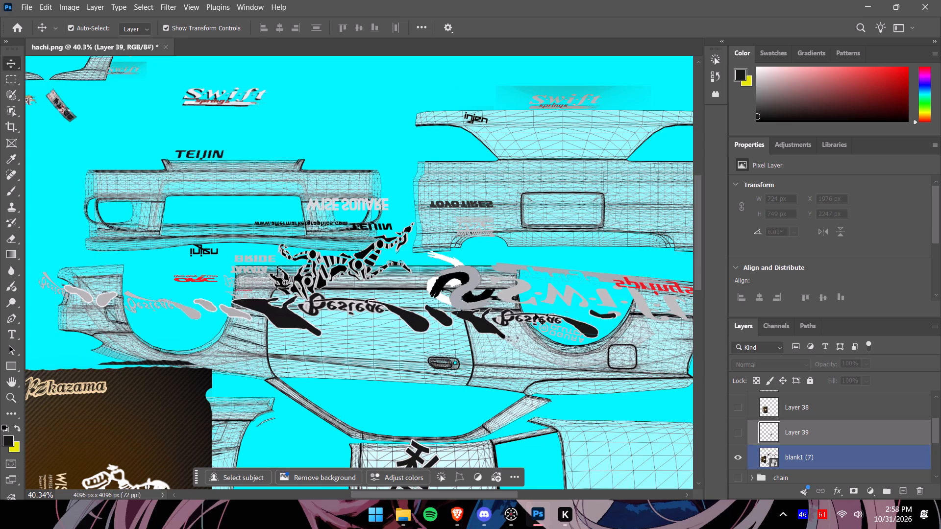
pyautogui.moveTo(403, 492); pyautogui.dragTo(424, 491)
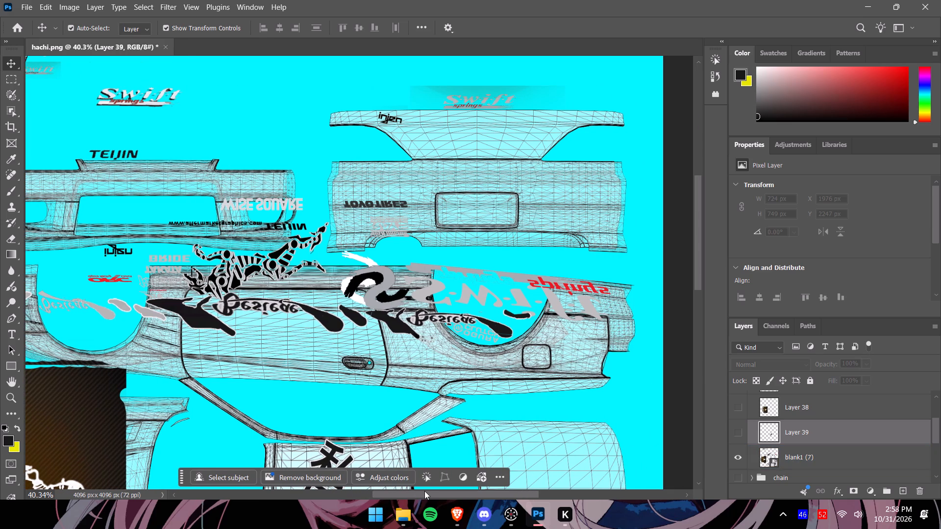
pyautogui.moveTo(424, 491); pyautogui.dragTo(408, 488)
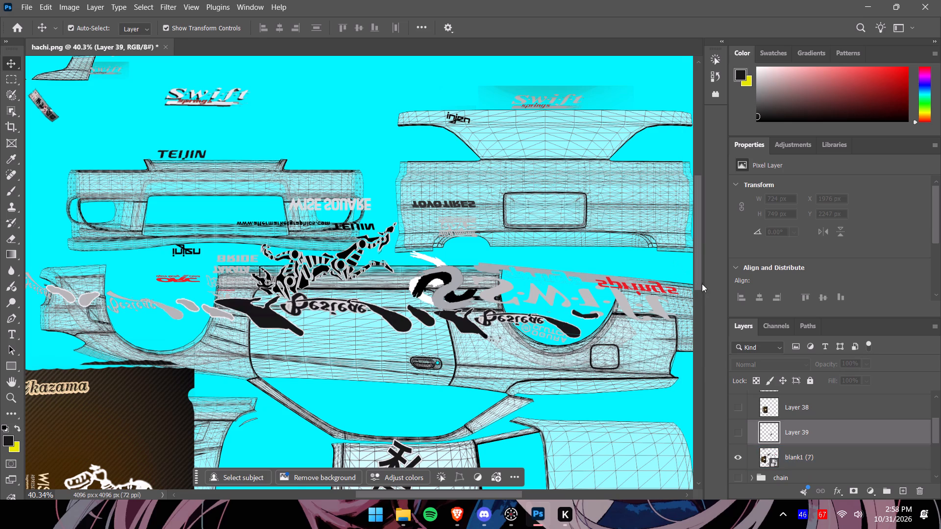
pyautogui.moveTo(696, 248); pyautogui.dragTo(695, 239)
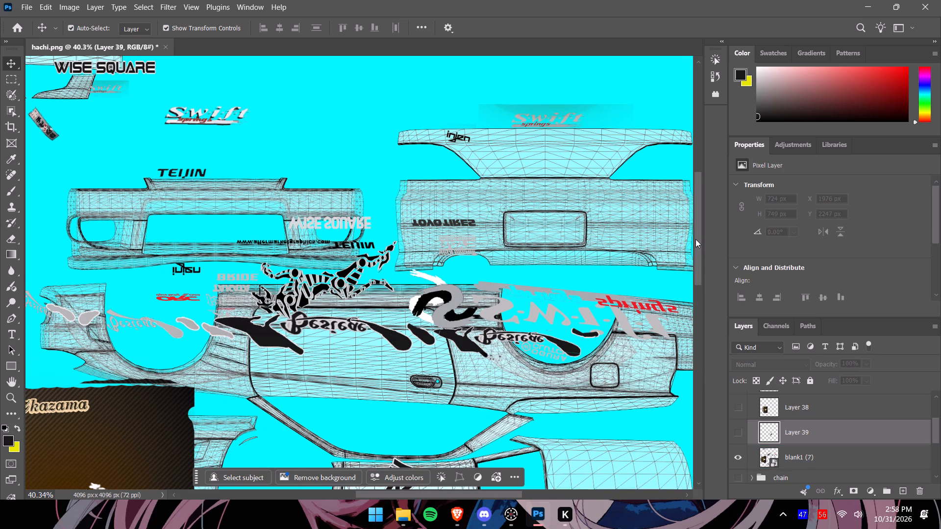
pyautogui.moveTo(695, 239); pyautogui.dragTo(695, 230)
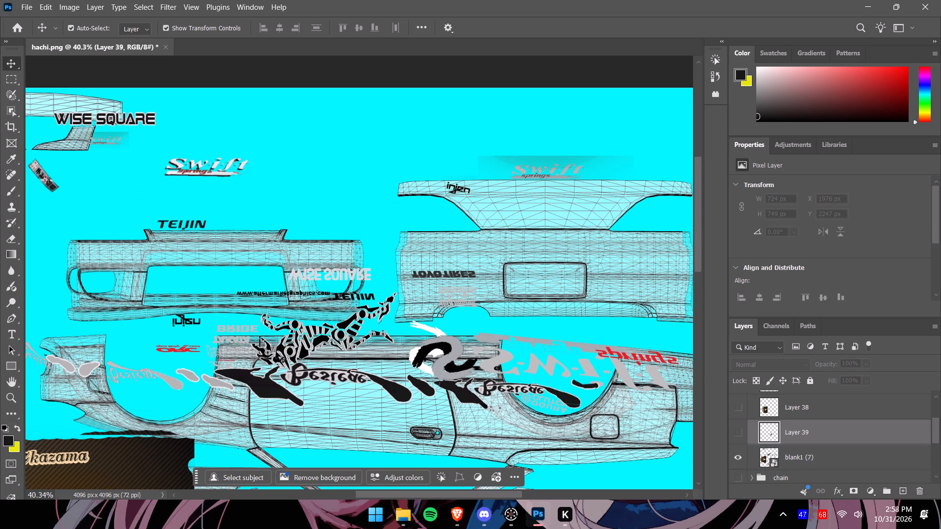
pyautogui.moveTo(393, 491); pyautogui.dragTo(357, 493)
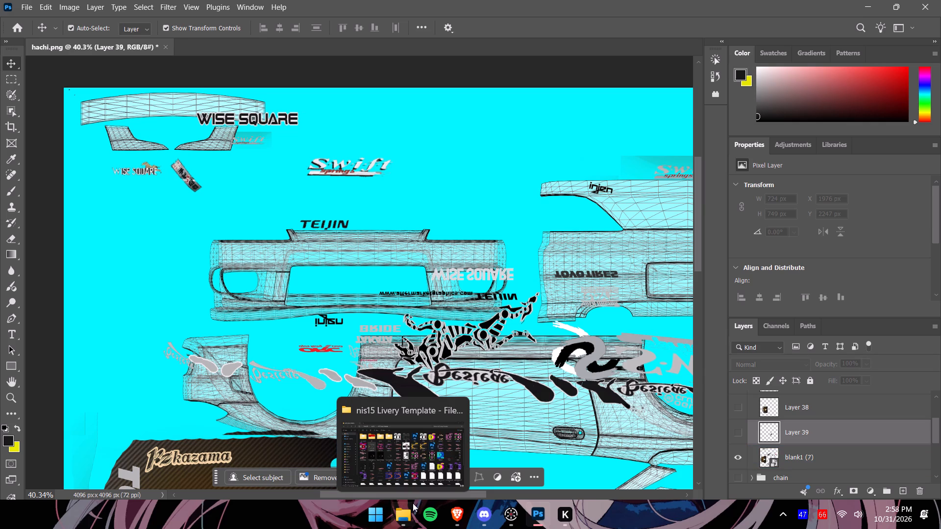
pyautogui.moveTo(324, 492); pyautogui.dragTo(329, 492)
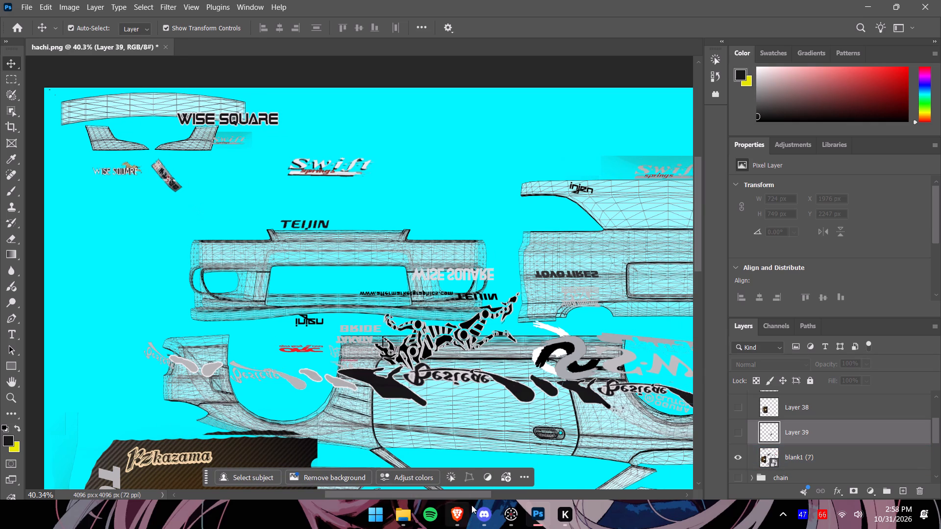
pyautogui.click(406, 513)
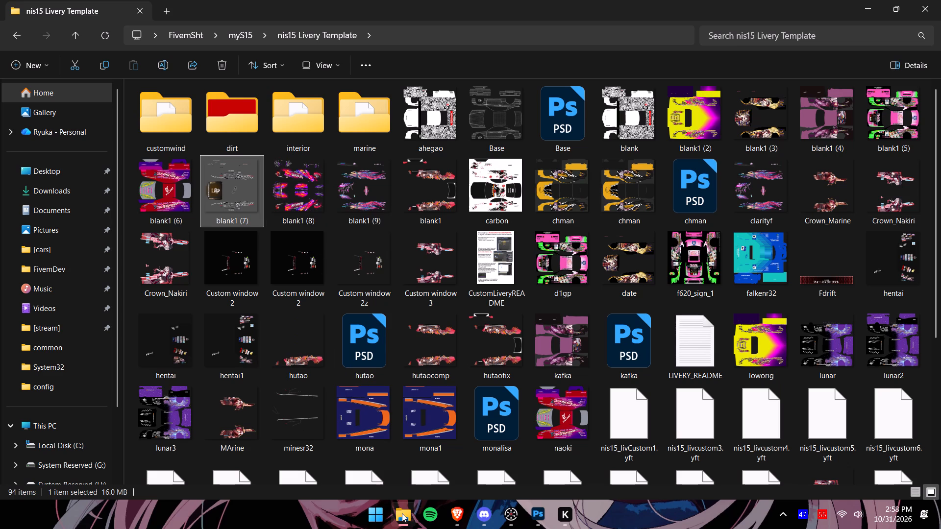
pyautogui.click(535, 519)
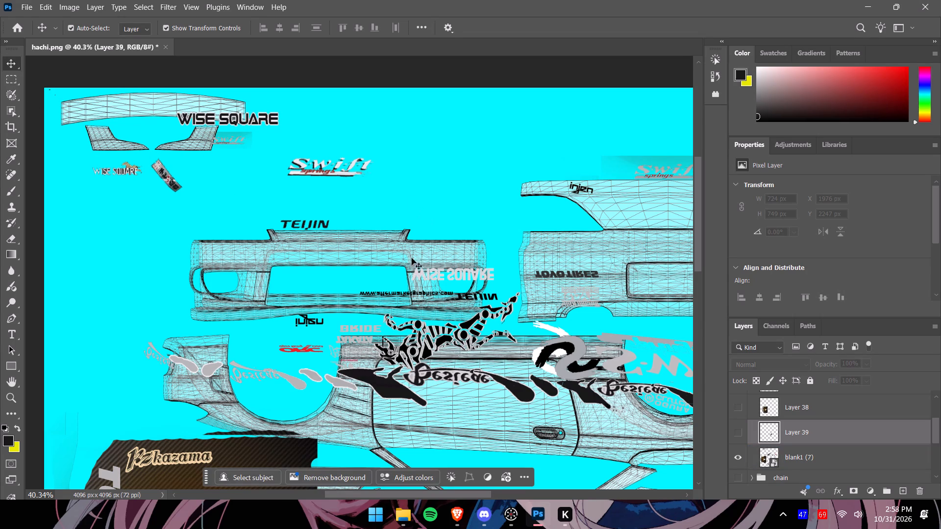
# Copy the upright WISE SQUARE, Swift Springs and TEIJIN decals around the spoiler and above the front bumper from blank1 (7) onto their own layer.
pyautogui.click(10, 74)
pyautogui.moveTo(45, 88); pyautogui.dragTo(445, 240)
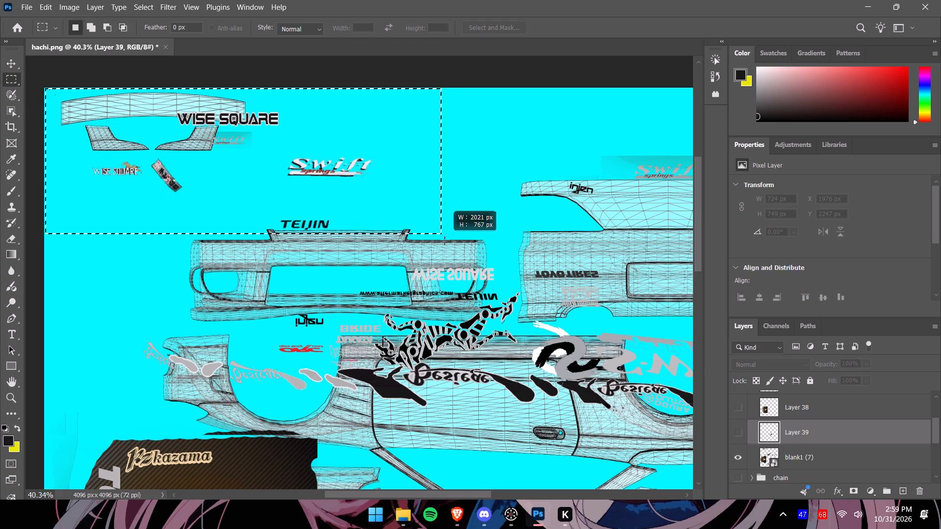
pyautogui.moveTo(445, 240); pyautogui.dragTo(457, 265)
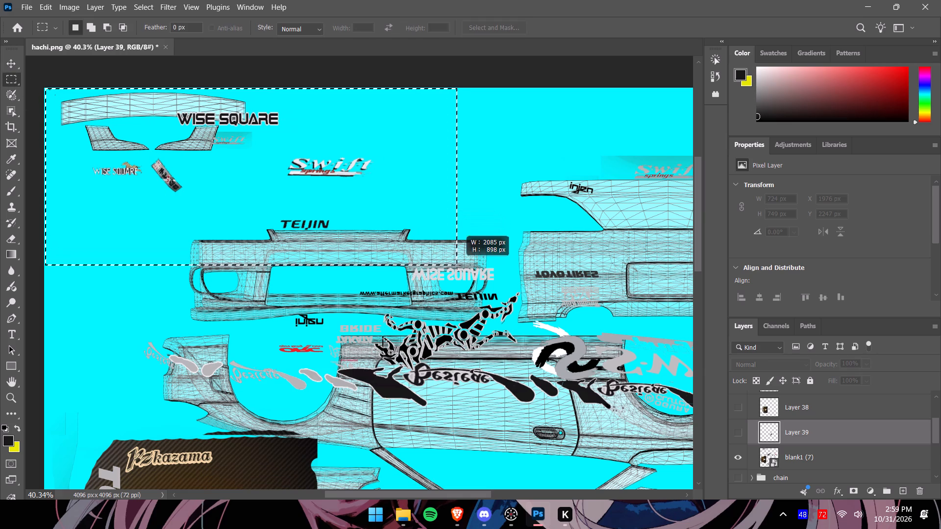
pyautogui.moveTo(457, 265); pyautogui.dragTo(458, 262)
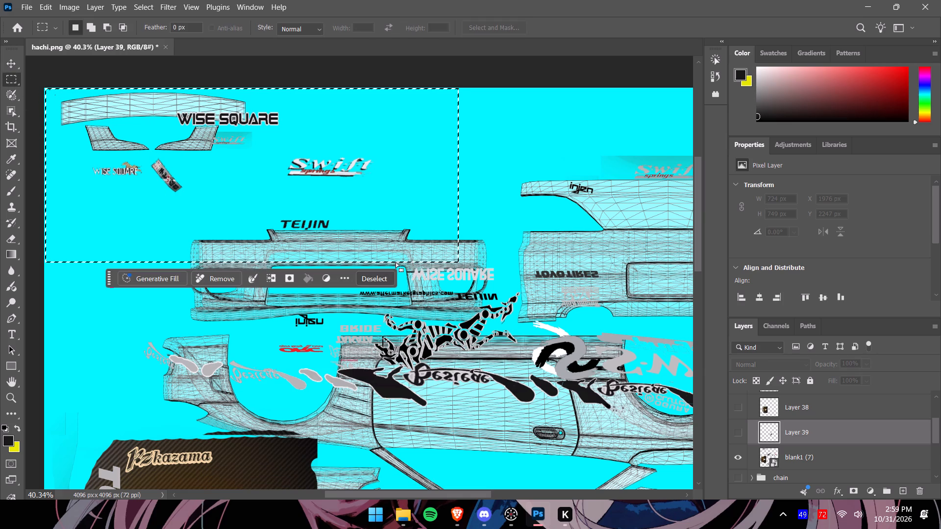
pyautogui.click(866, 457)
pyautogui.hotkey('ctrl', 'c')
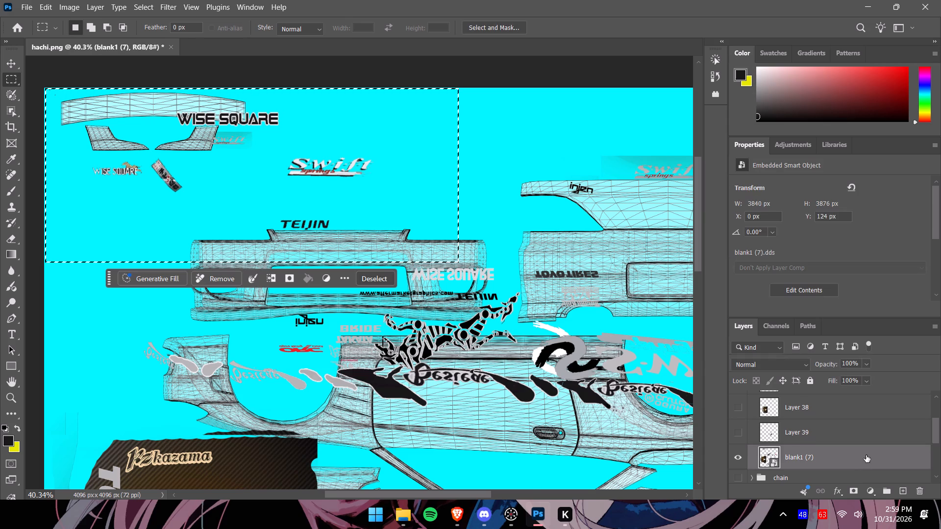
pyautogui.hotkey('ctrl', 'v')
# Hide blank1 (7) and move the copied WISE SQUARE, Swift and TEIJIN decals over the trunk and rear bumper, centred near X 3146, Y 806 px.
pyautogui.scroll(-2, 754, 447)
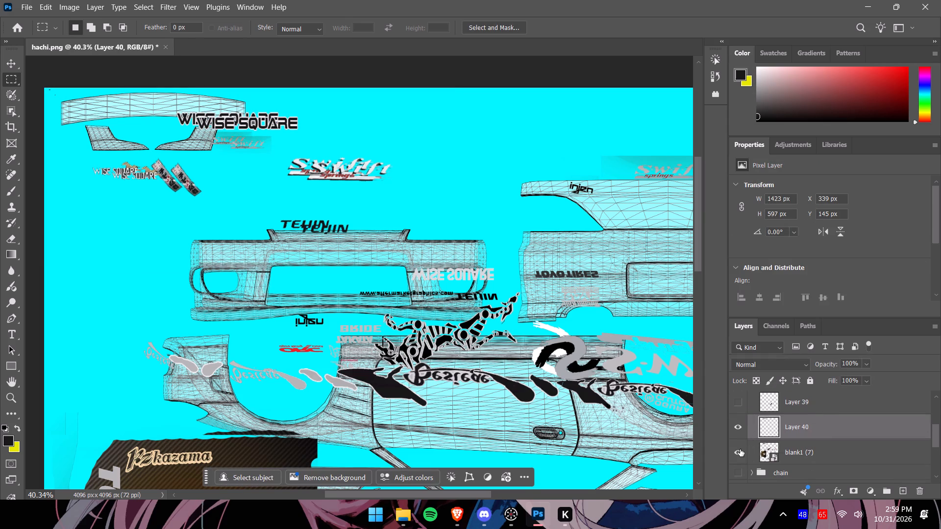
pyautogui.click(739, 450)
pyautogui.click(12, 65)
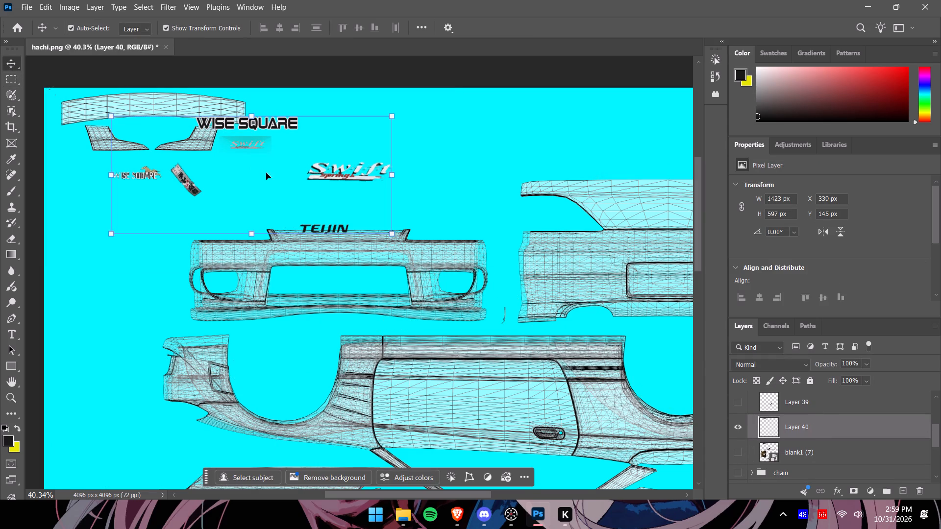
pyautogui.moveTo(279, 182); pyautogui.dragTo(370, 204)
pyautogui.click(251, 118)
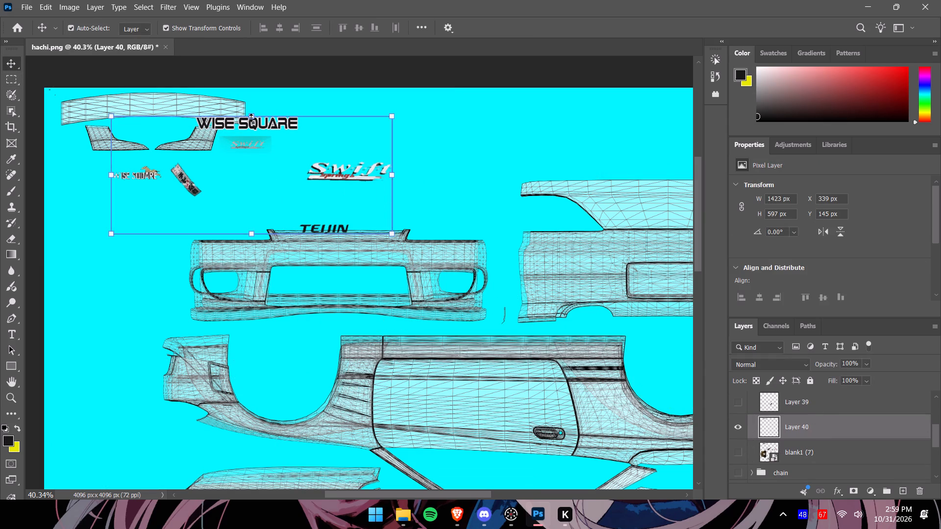
pyautogui.moveTo(260, 134); pyautogui.dragTo(608, 215)
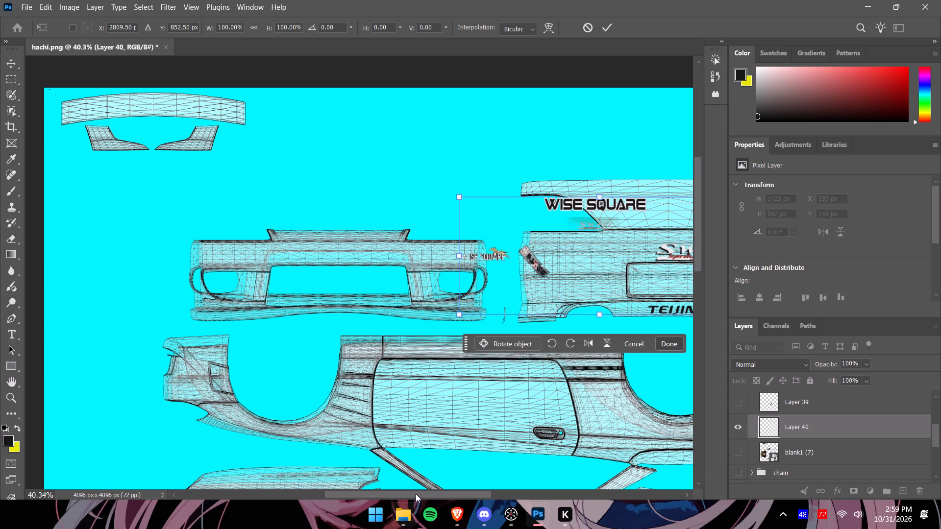
pyautogui.moveTo(417, 494); pyautogui.dragTo(464, 493)
pyautogui.moveTo(440, 203); pyautogui.dragTo(455, 202)
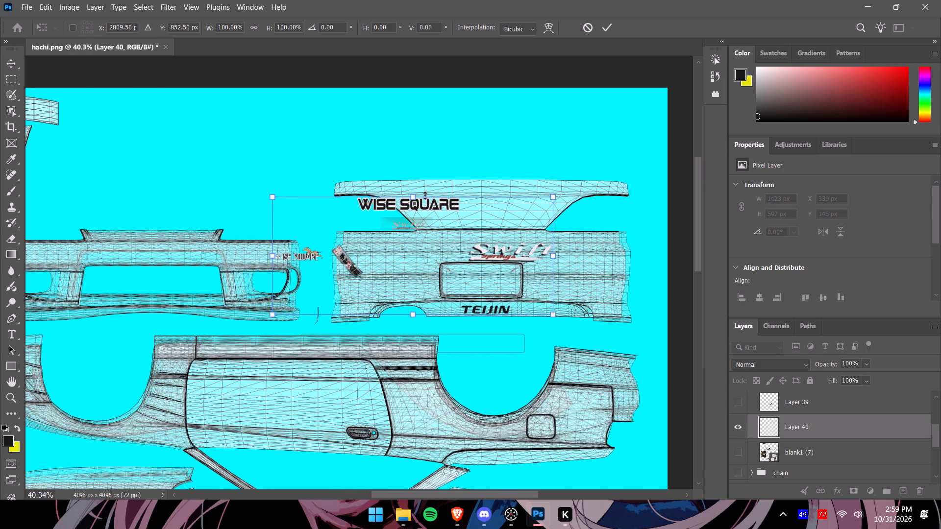
pyautogui.click(415, 197)
pyautogui.moveTo(432, 212); pyautogui.dragTo(499, 214)
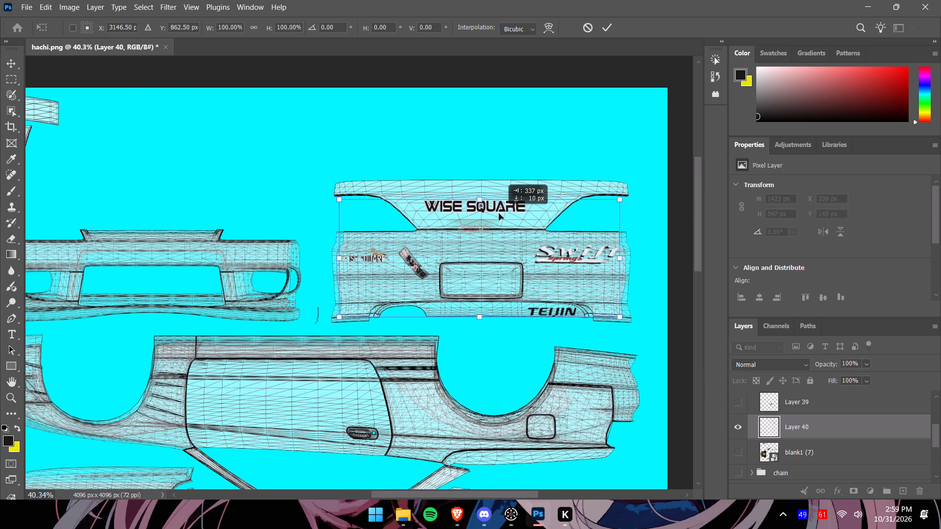
pyautogui.moveTo(499, 214); pyautogui.dragTo(496, 204)
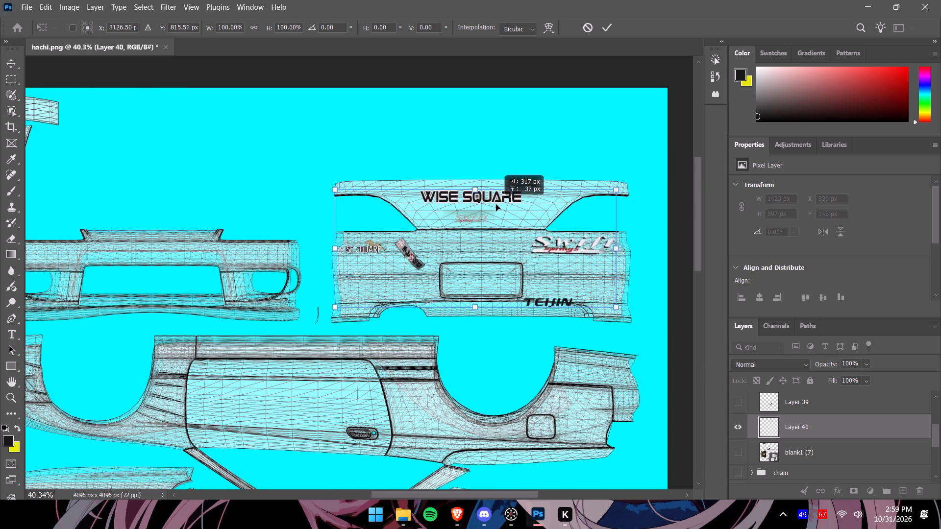
pyautogui.moveTo(496, 204); pyautogui.dragTo(499, 202)
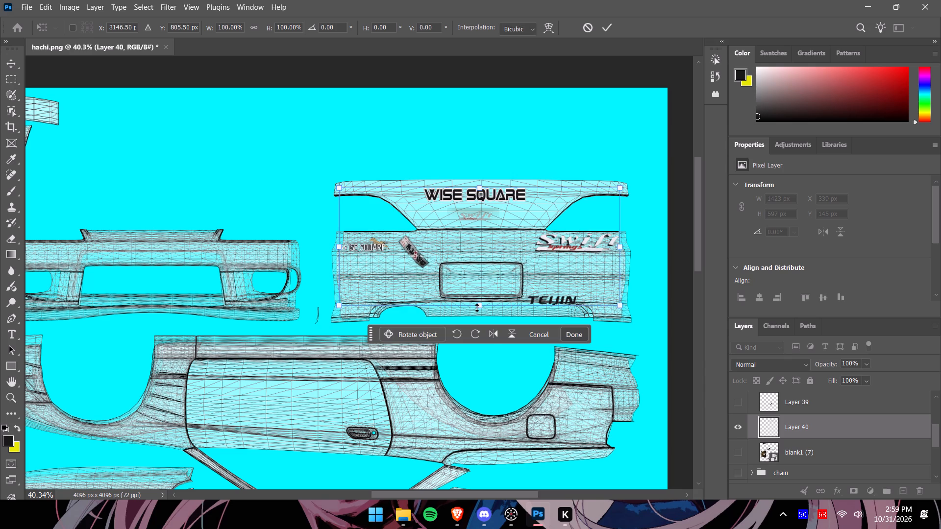
# Scale the copied rear decals to about 101% width and 95.5% height, fitting them to the trunk and rear bumper at 1436 × 570 px.
pyautogui.moveTo(478, 306); pyautogui.dragTo(482, 300)
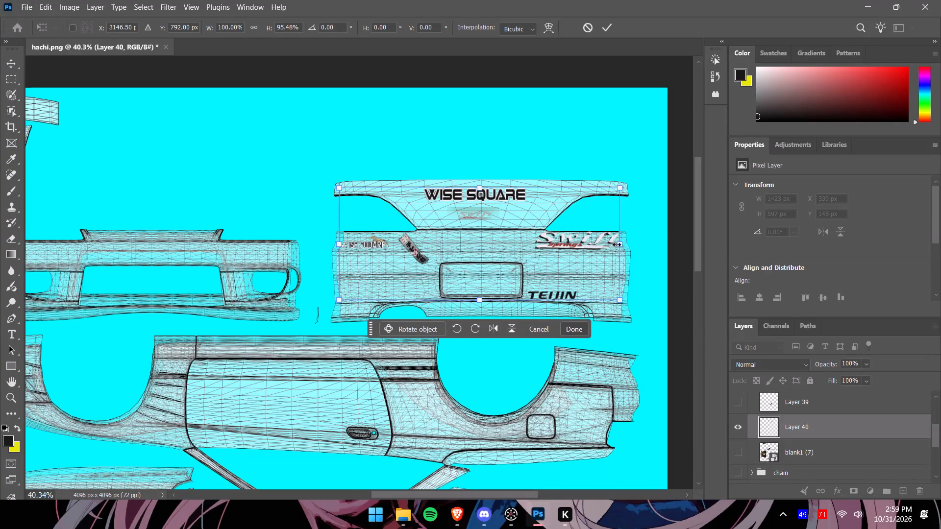
pyautogui.moveTo(619, 244); pyautogui.dragTo(623, 244)
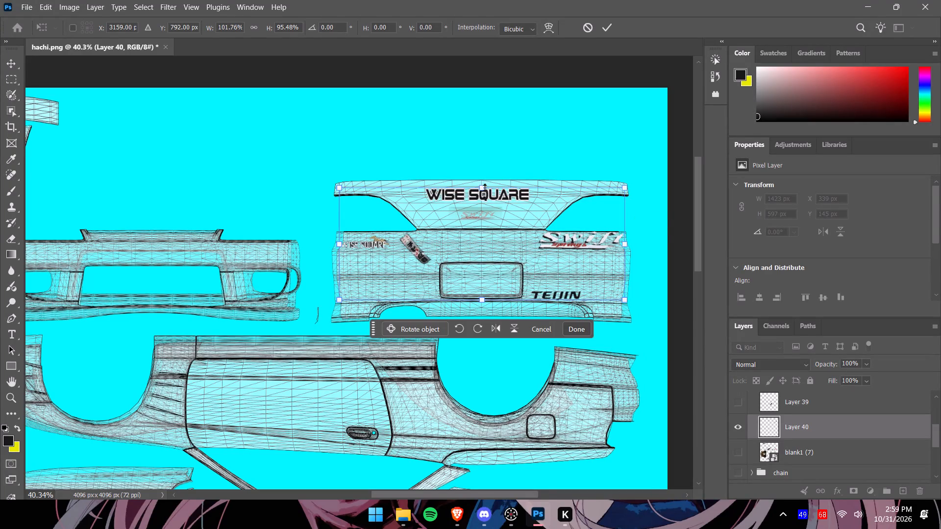
pyautogui.moveTo(341, 242); pyautogui.dragTo(335, 242)
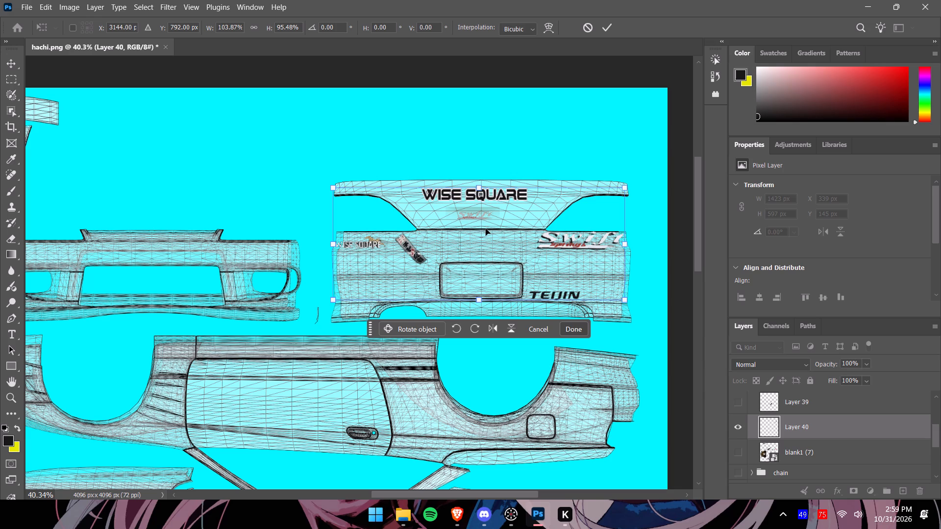
pyautogui.moveTo(335, 246); pyautogui.dragTo(339, 245)
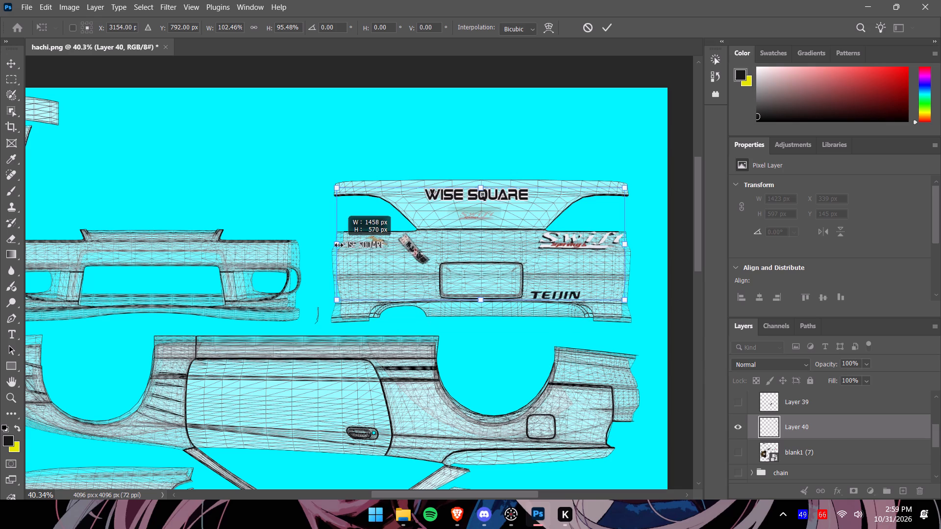
pyautogui.moveTo(339, 245); pyautogui.dragTo(341, 245)
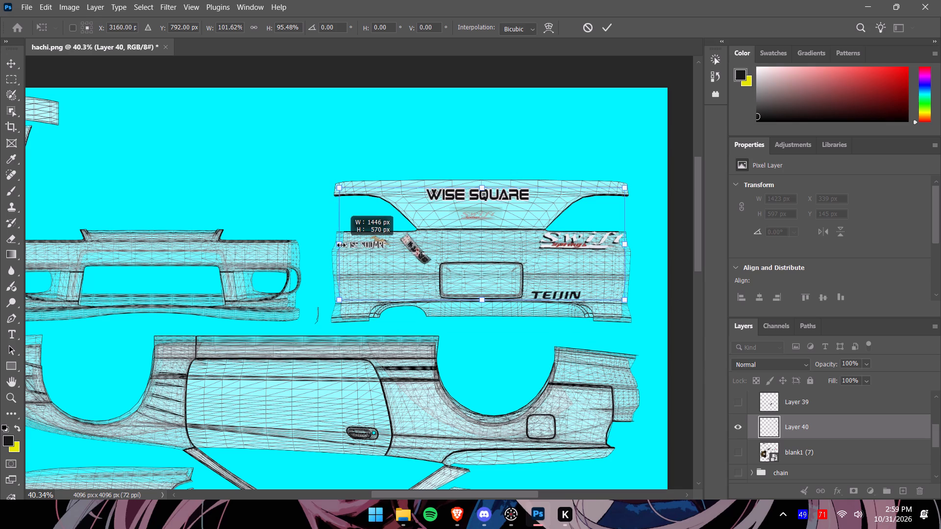
pyautogui.moveTo(341, 245); pyautogui.dragTo(341, 245)
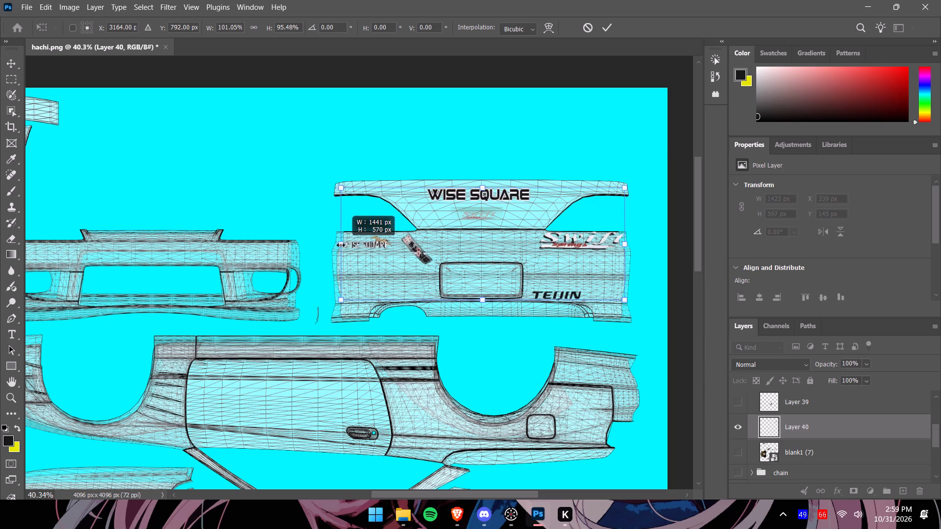
pyautogui.moveTo(341, 245); pyautogui.dragTo(341, 244)
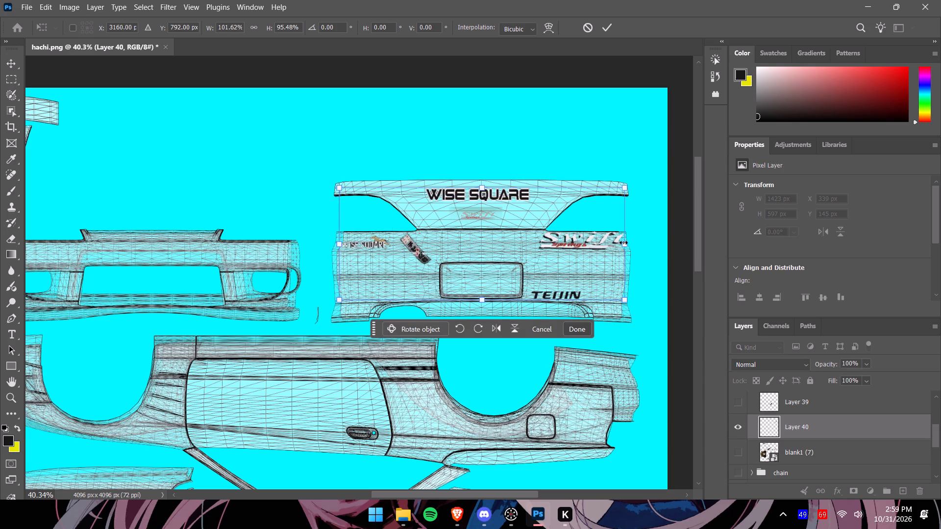
pyautogui.click(623, 242)
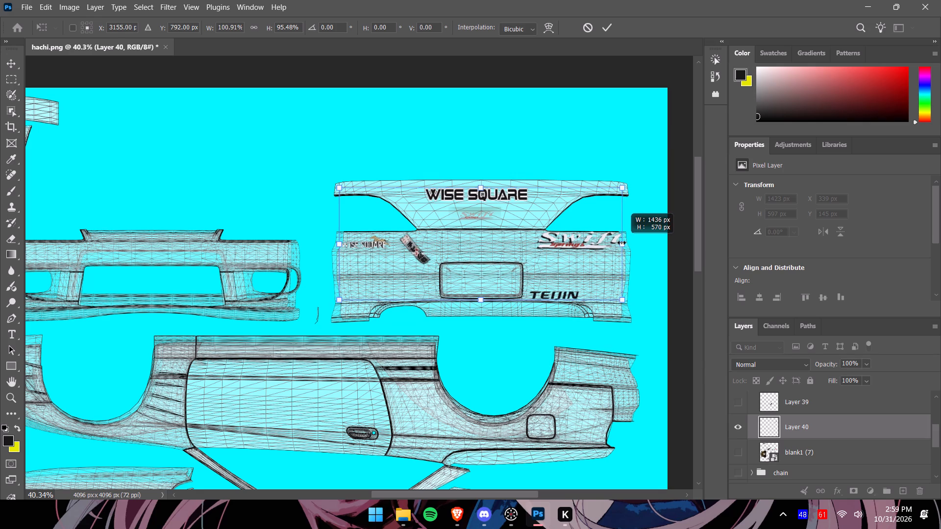
pyautogui.click(578, 331)
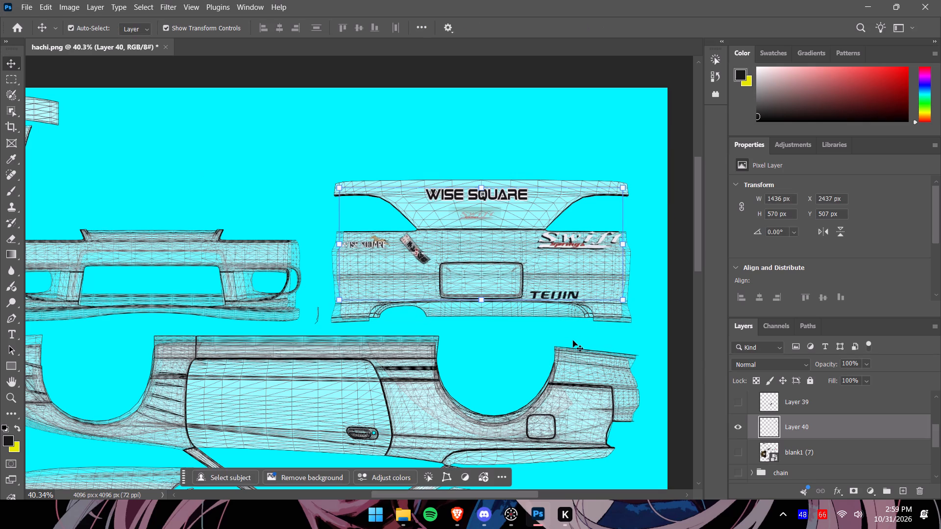
# With the rear decals hidden and blank1 (7) shown, copy the injen and Swift Springs decals around the trunk onto their own layer.
pyautogui.click(738, 431)
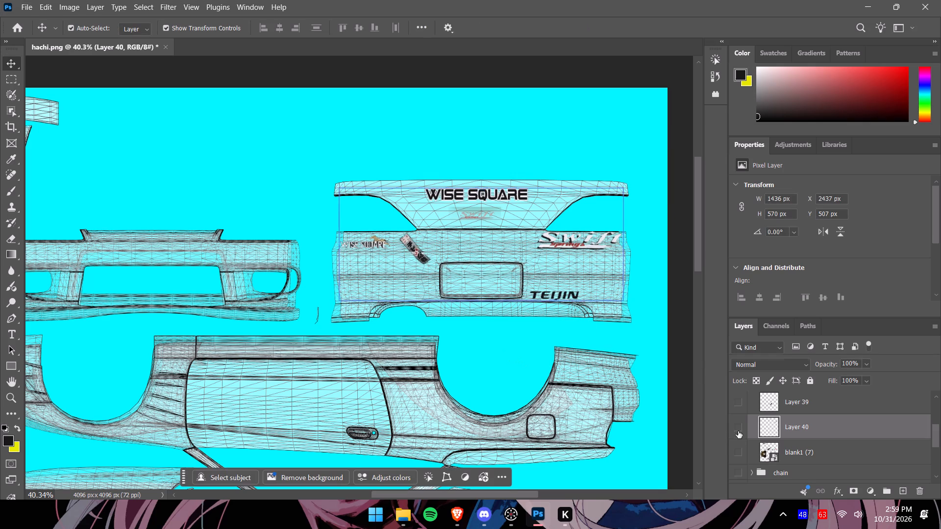
pyautogui.click(740, 455)
pyautogui.keyDown('alt'); pyautogui.scroll(-3, 425, 292); pyautogui.keyUp('alt')
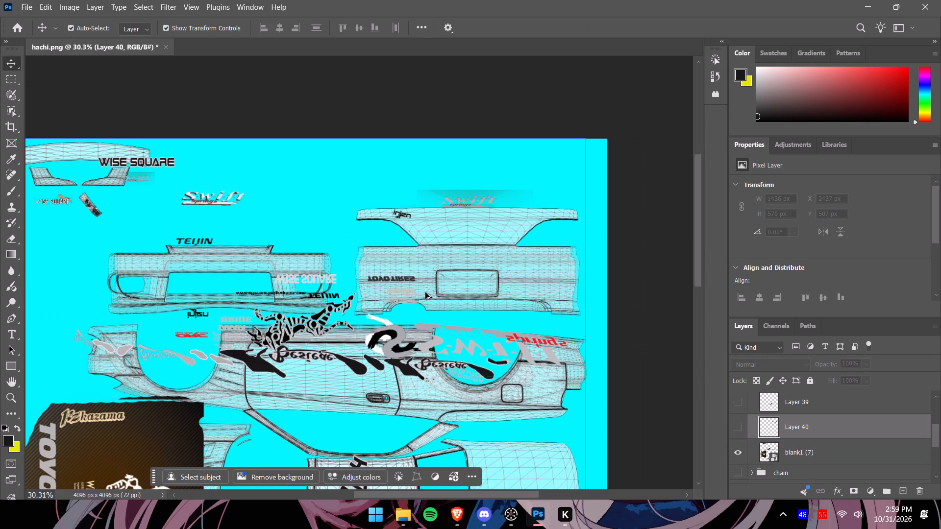
pyautogui.click(5, 72)
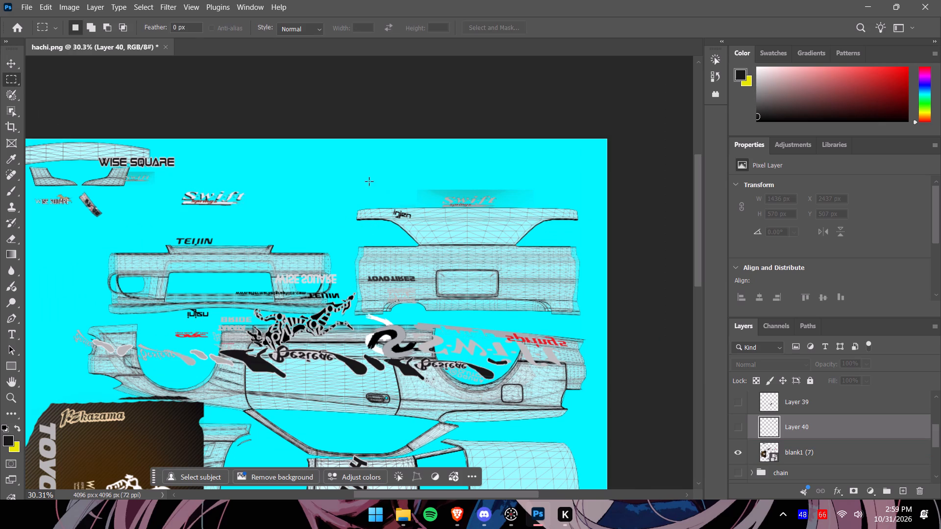
pyautogui.moveTo(343, 178); pyautogui.dragTo(598, 276)
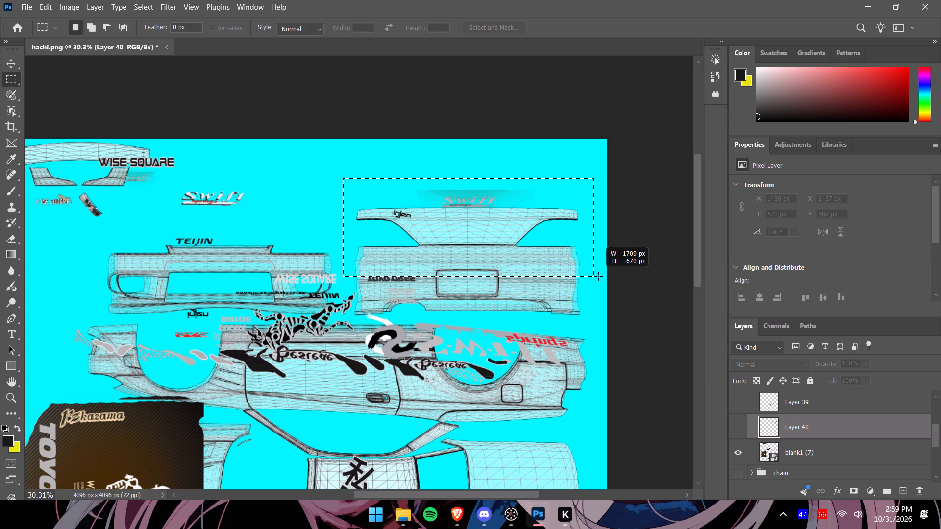
pyautogui.moveTo(598, 276); pyautogui.dragTo(606, 266)
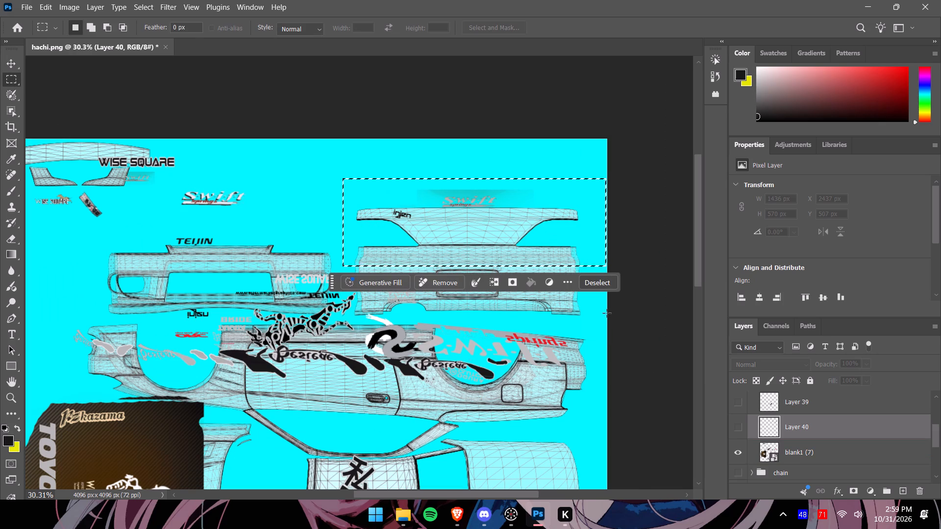
pyautogui.click(803, 446)
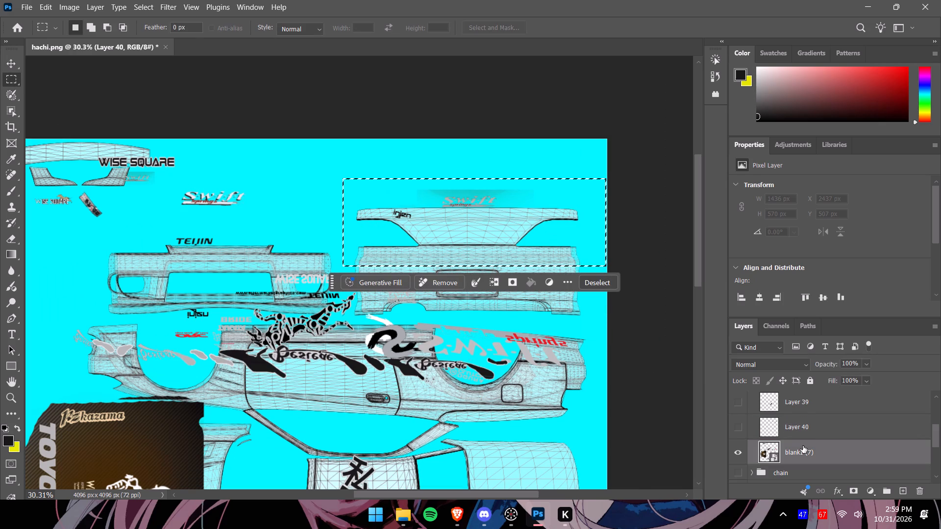
pyautogui.hotkey('ctrl', 'c')
pyautogui.hotkey('ctrl', 'v')
# Hide blank1 (7) and move the copied injen and Swift Springs decals onto the front bumper, centred near X 1395, Y 823 px.
pyautogui.scroll(-2, 766, 454)
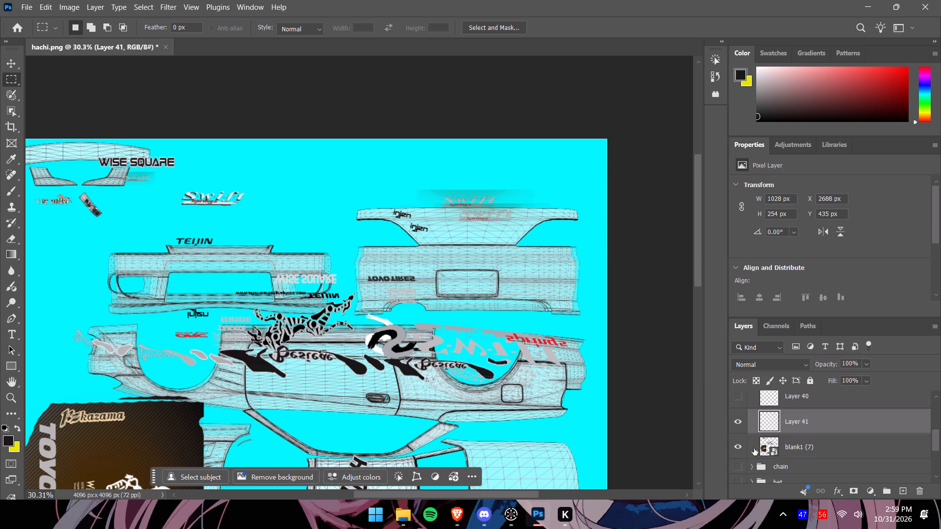
pyautogui.click(739, 445)
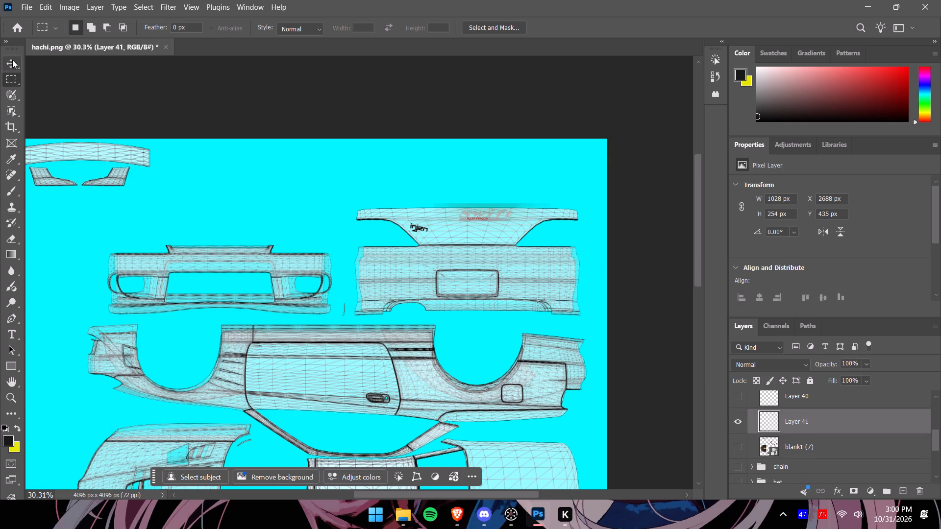
pyautogui.click(12, 60)
pyautogui.click(474, 205)
pyautogui.moveTo(487, 227); pyautogui.dragTo(218, 265)
pyautogui.keyDown('alt'); pyautogui.scroll(11, 220, 262); pyautogui.keyUp('alt')
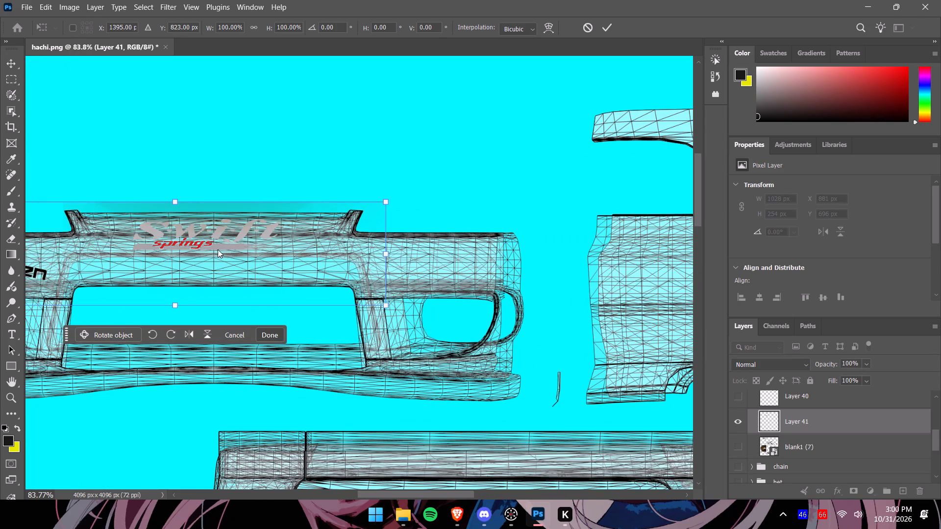
# Nudge the injen and Swift Springs decals sideways to X 1414 px, keeping Y 823 px, to align them with the front bumper.
pyautogui.moveTo(215, 249); pyautogui.dragTo(223, 250)
pyautogui.keyDown('alt'); pyautogui.scroll(-3, 241, 310); pyautogui.keyUp('alt')
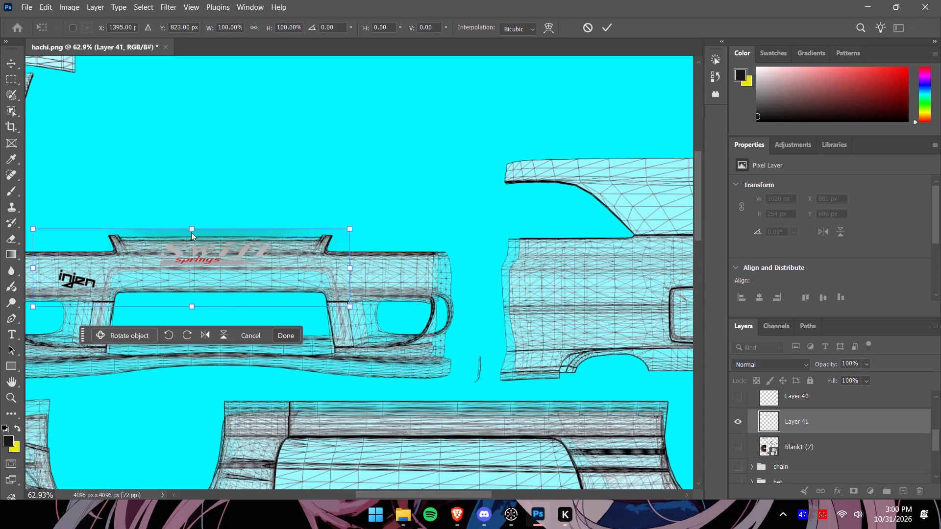
pyautogui.keyDown('alt'); pyautogui.scroll(-2, 225, 320); pyautogui.keyUp('alt')
pyautogui.scroll(-3, 234, 384)
pyautogui.moveTo(361, 495); pyautogui.dragTo(355, 495)
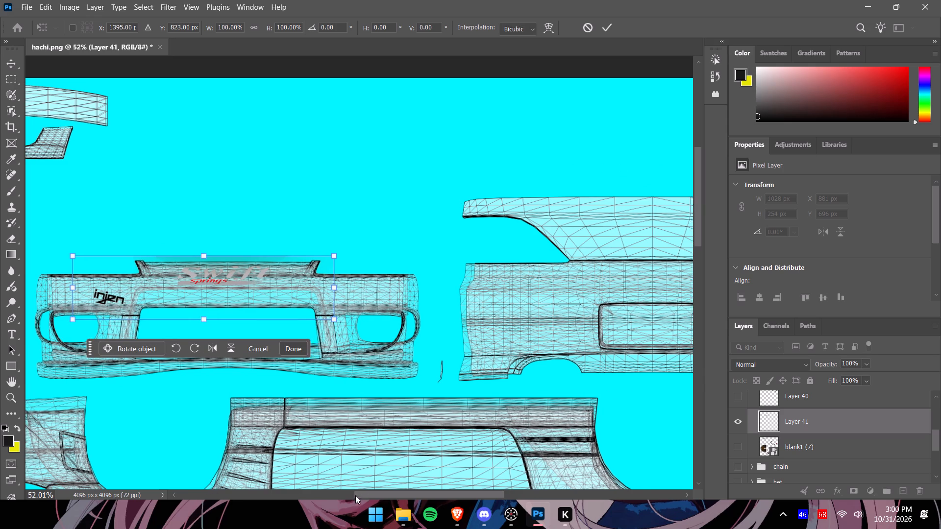
pyautogui.moveTo(355, 495); pyautogui.dragTo(345, 498)
pyautogui.keyDown('alt'); pyautogui.scroll(7, 308, 283); pyautogui.keyUp('alt')
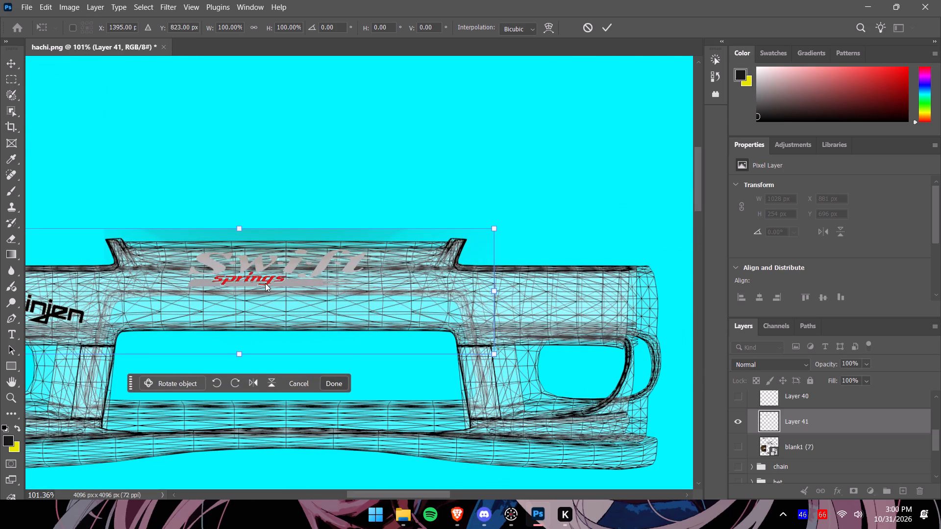
pyautogui.click(239, 227)
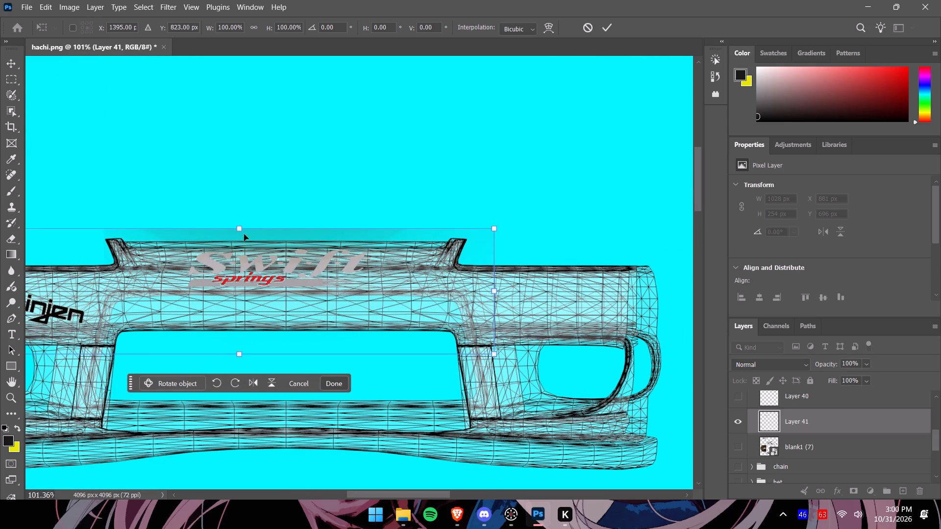
pyautogui.moveTo(255, 258); pyautogui.dragTo(262, 258)
pyautogui.click(241, 229)
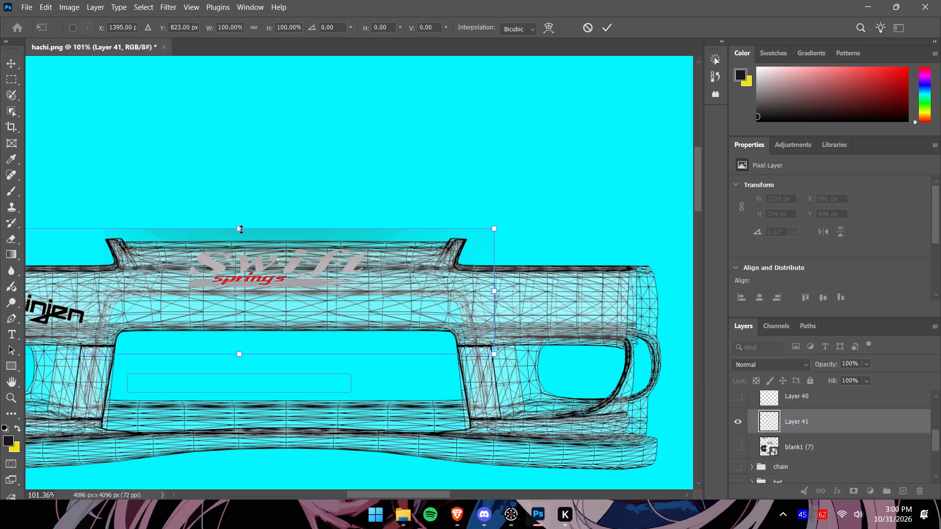
pyautogui.moveTo(255, 258); pyautogui.dragTo(260, 258)
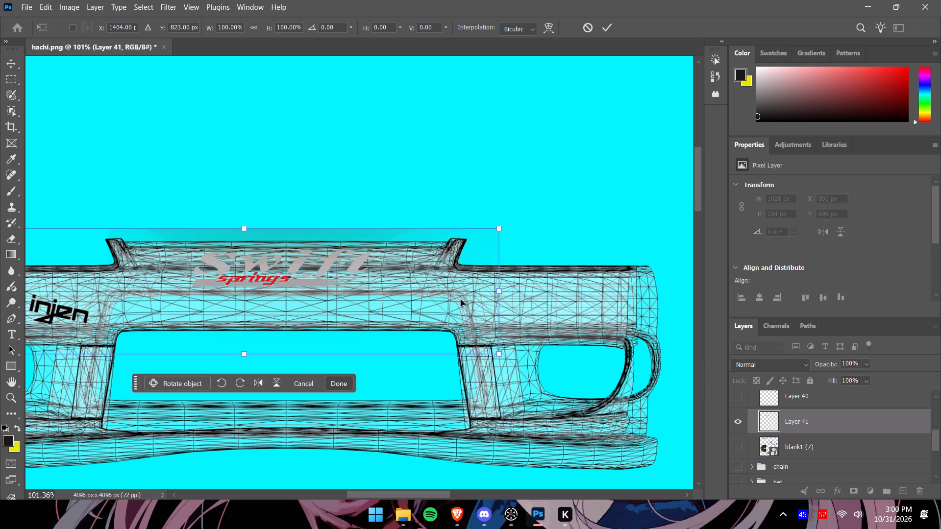
pyautogui.moveTo(295, 270); pyautogui.dragTo(300, 270)
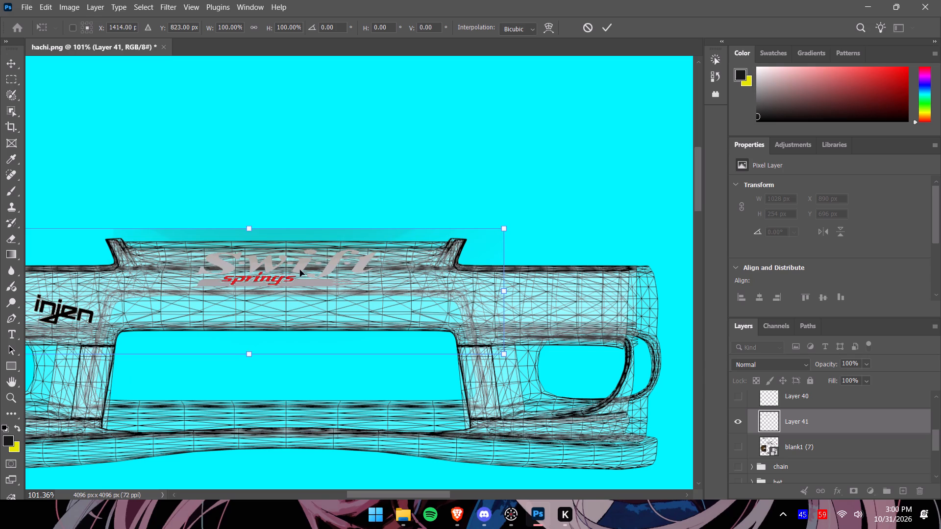
pyautogui.click(350, 384)
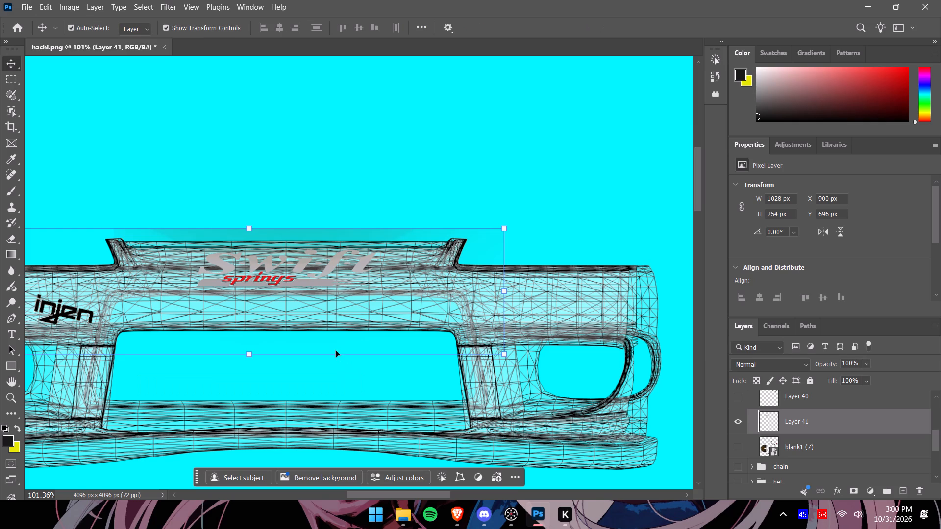
# Hide the front bumper decals on Layer 41 and examine the bare car template across the whole canvas.
pyautogui.keyDown('alt'); pyautogui.scroll(-8, 336, 350); pyautogui.keyUp('alt')
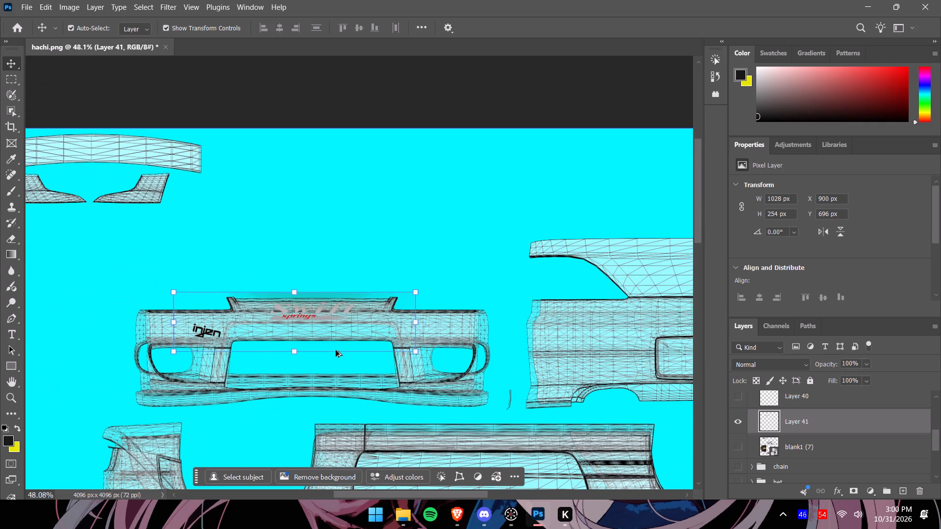
pyautogui.click(505, 202)
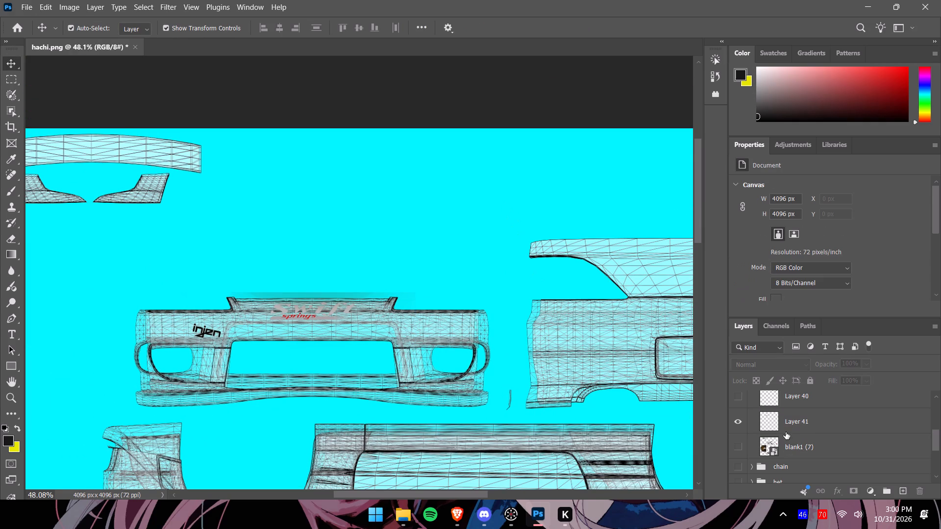
pyautogui.click(732, 423)
pyautogui.keyDown('alt'); pyautogui.scroll(-4, 740, 424); pyautogui.keyUp('alt')
pyautogui.keyDown('alt'); pyautogui.scroll(3, 753, 429); pyautogui.keyUp('alt')
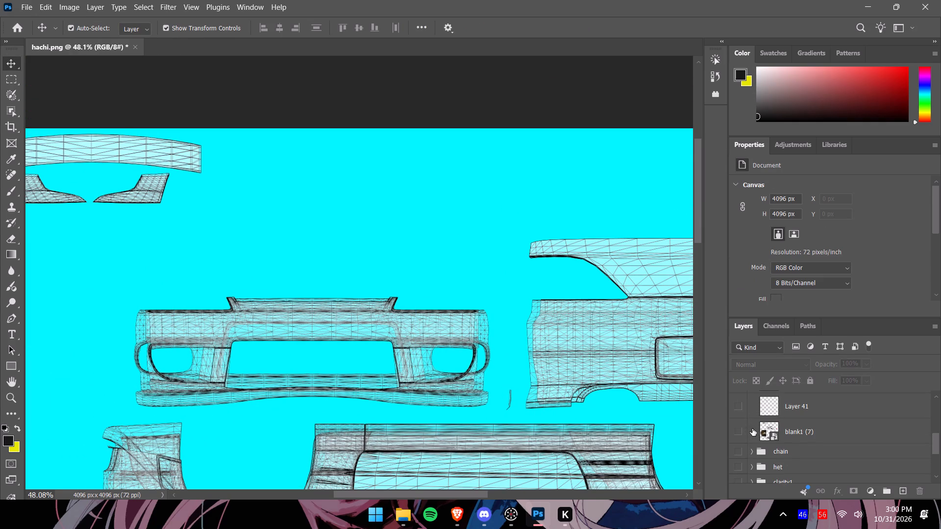
pyautogui.moveTo(695, 235); pyautogui.dragTo(699, 274)
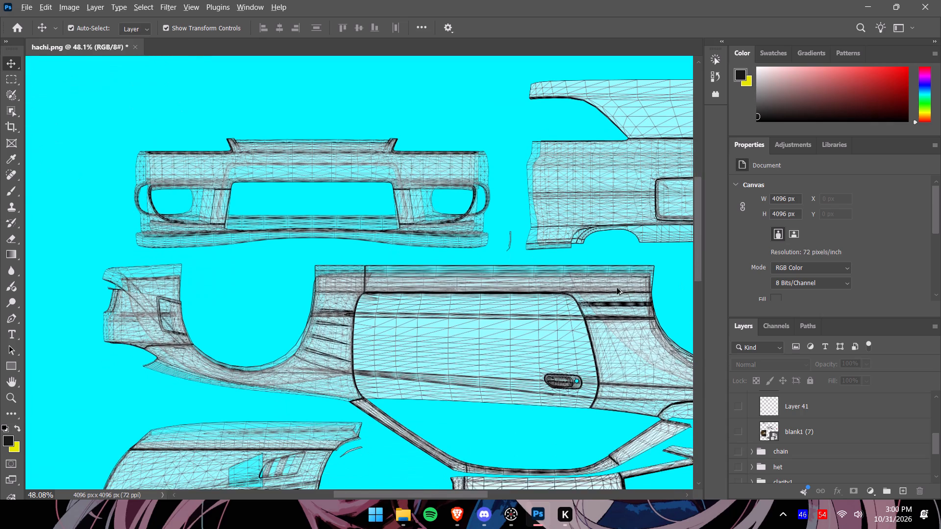
pyautogui.keyDown('alt'); pyautogui.scroll(-7, 615, 289); pyautogui.keyUp('alt')
pyautogui.moveTo(468, 492); pyautogui.dragTo(527, 495)
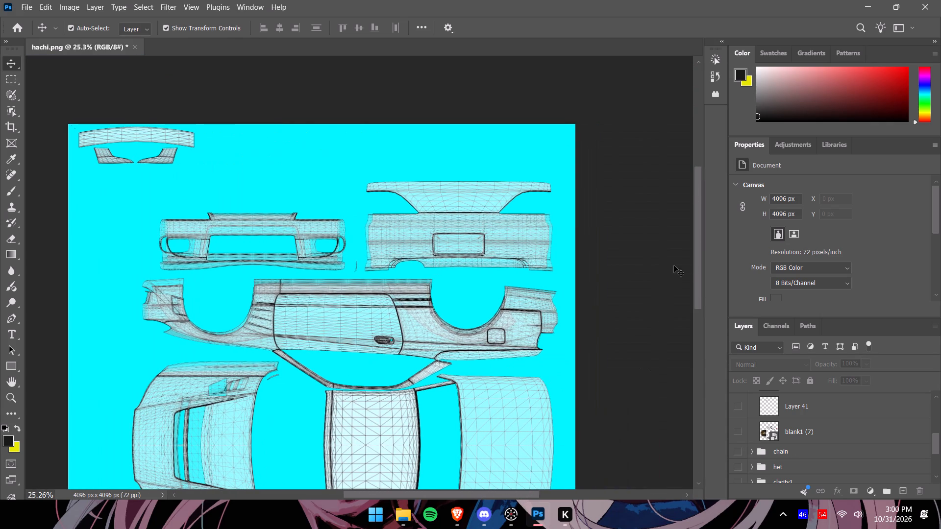
pyautogui.moveTo(700, 270); pyautogui.dragTo(703, 302)
pyautogui.keyDown('alt'); pyautogui.scroll(-3, 619, 310); pyautogui.keyUp('alt')
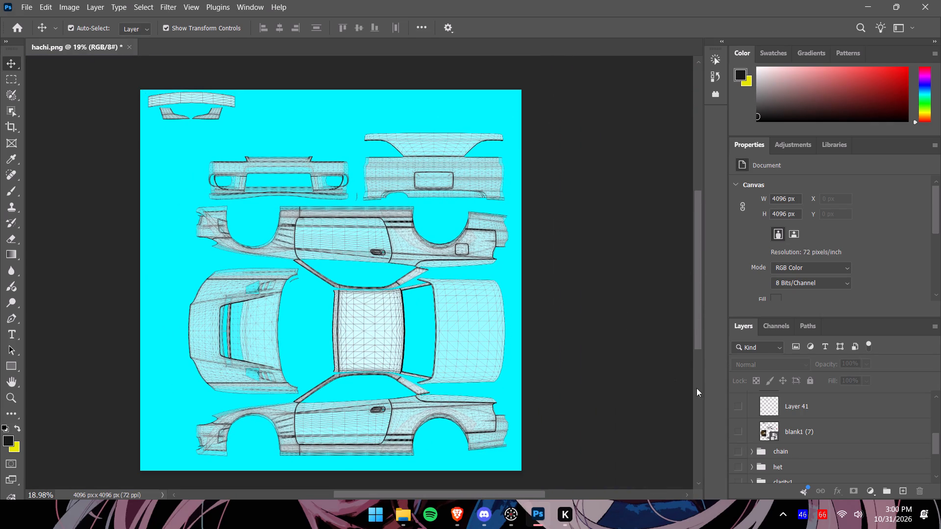
pyautogui.scroll(2, 745, 431)
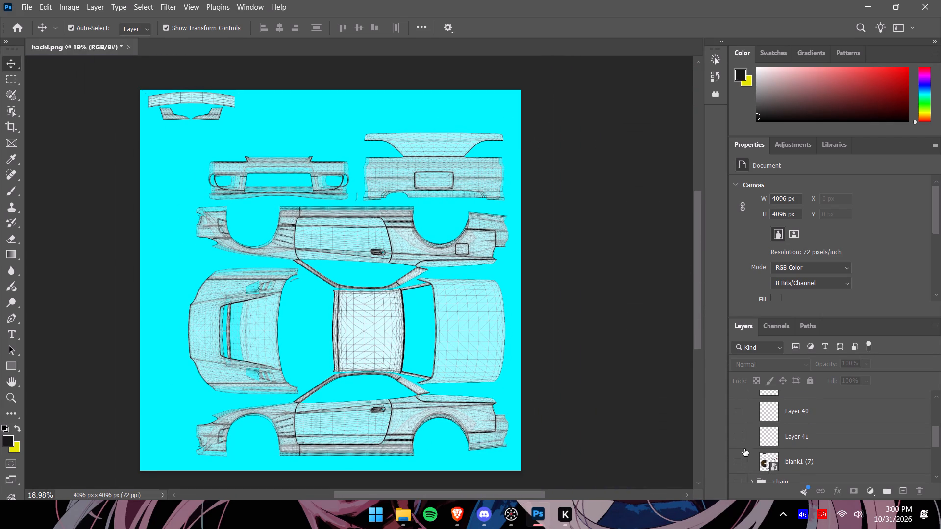
pyautogui.click(742, 457)
pyautogui.click(740, 456)
# Show Layers 41, 40, 39, 38, 36 and 37 so all fitted decals display together, and collapse the fnftokyo group.
pyautogui.click(736, 436)
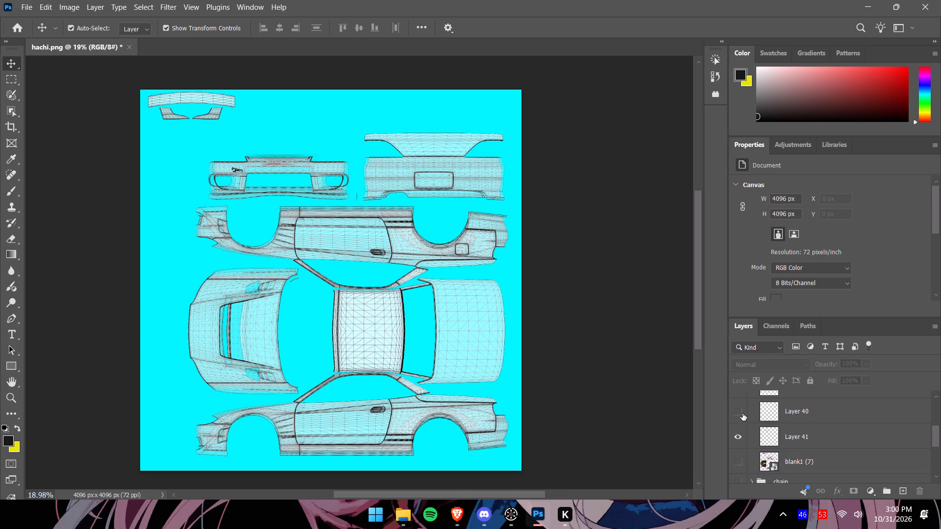
pyautogui.click(740, 411)
pyautogui.scroll(1, 741, 412)
pyautogui.click(737, 406)
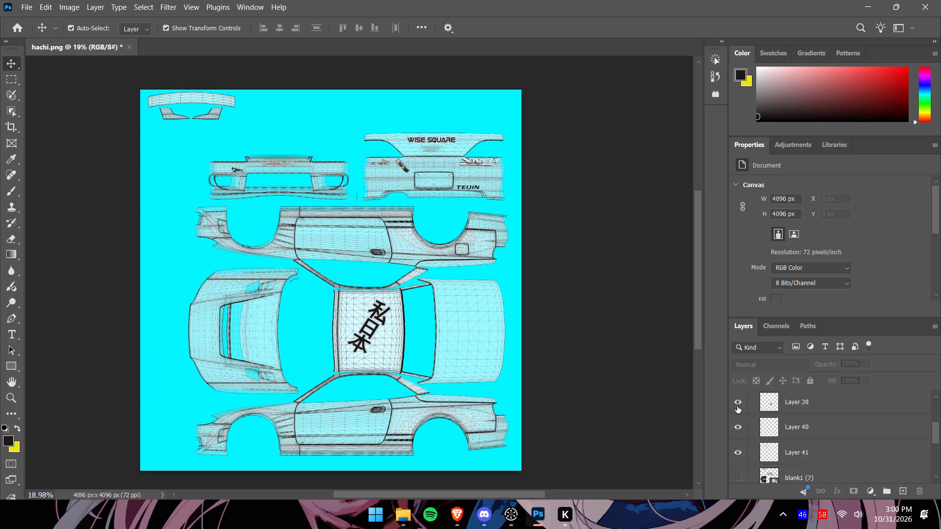
pyautogui.click(854, 408)
pyautogui.click(845, 429)
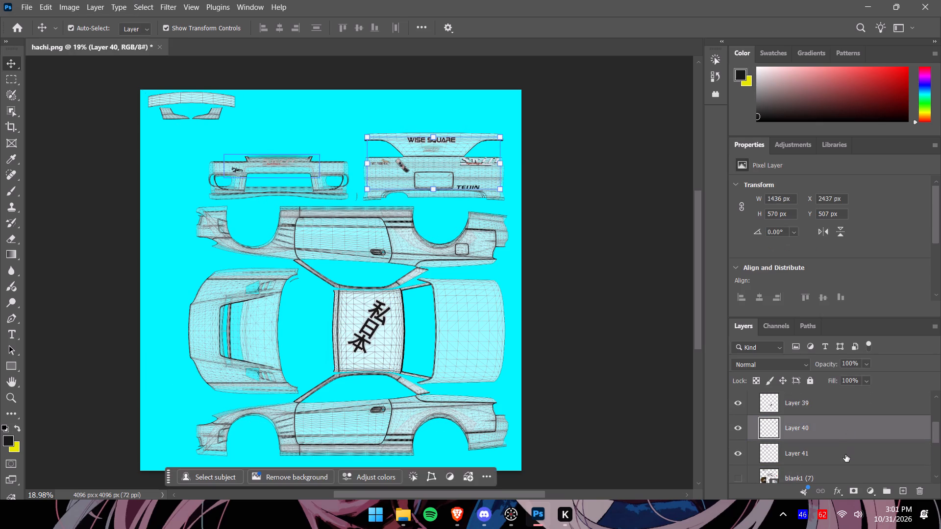
pyautogui.click(845, 455)
pyautogui.scroll(2, 842, 454)
pyautogui.click(810, 410)
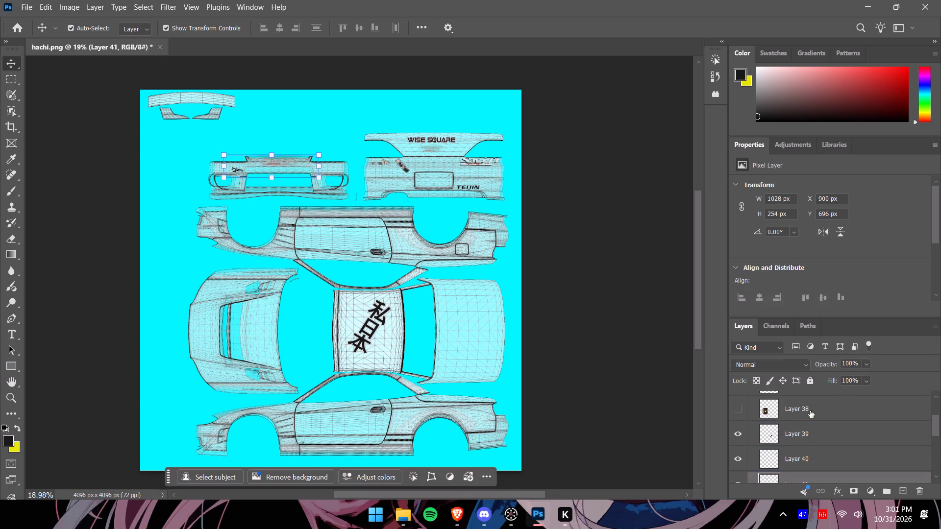
pyautogui.click(738, 408)
pyautogui.scroll(2, 765, 425)
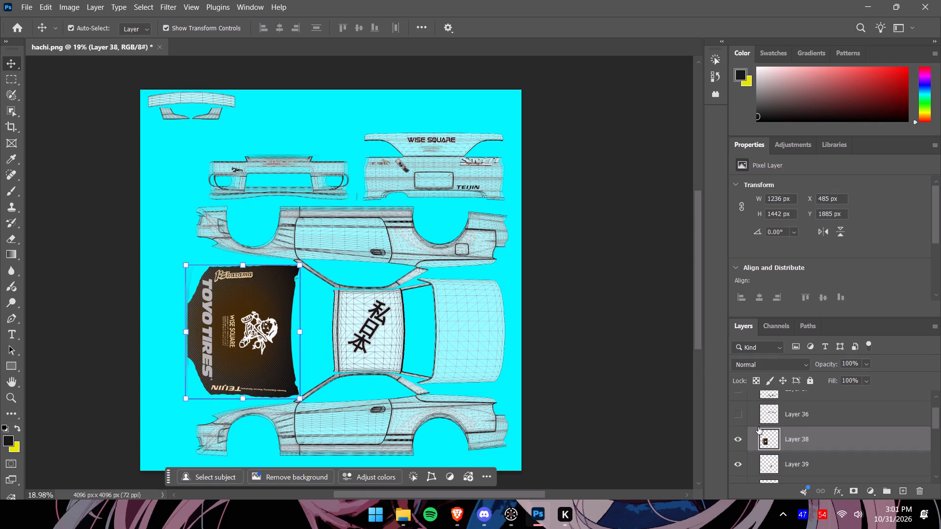
pyautogui.click(735, 417)
pyautogui.scroll(2, 765, 431)
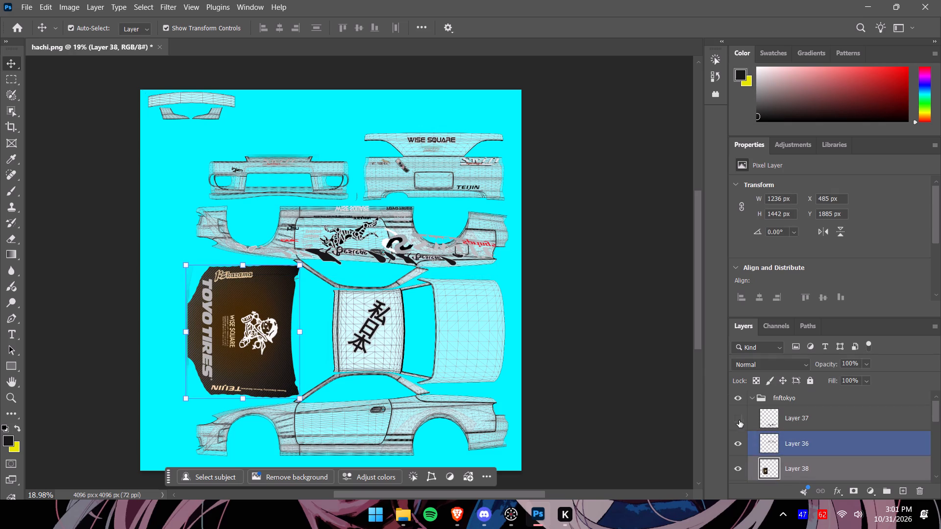
pyautogui.click(737, 418)
pyautogui.click(753, 398)
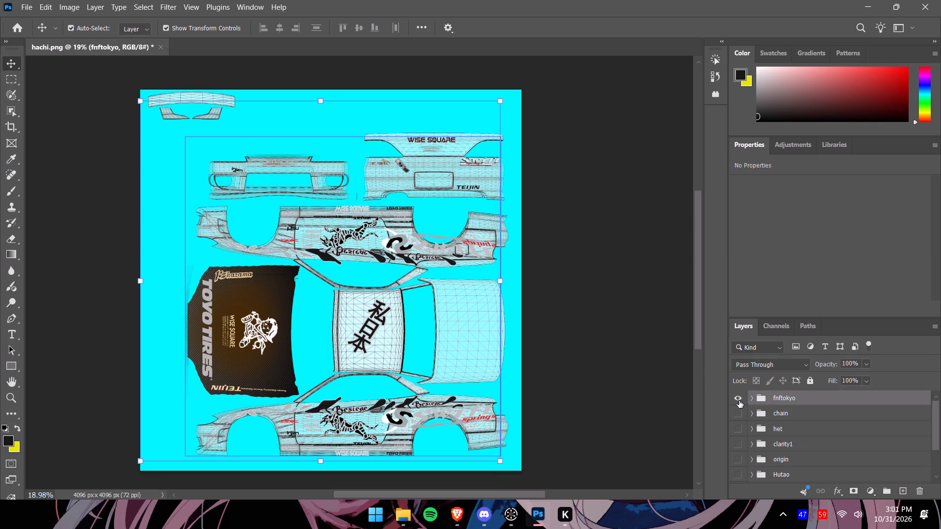
# Examine the assembled livery on the car panels, comparing the template with the fnftokyo group shown and hidden.
pyautogui.keyDown('alt'); pyautogui.scroll(4, 404, 312); pyautogui.keyUp('alt')
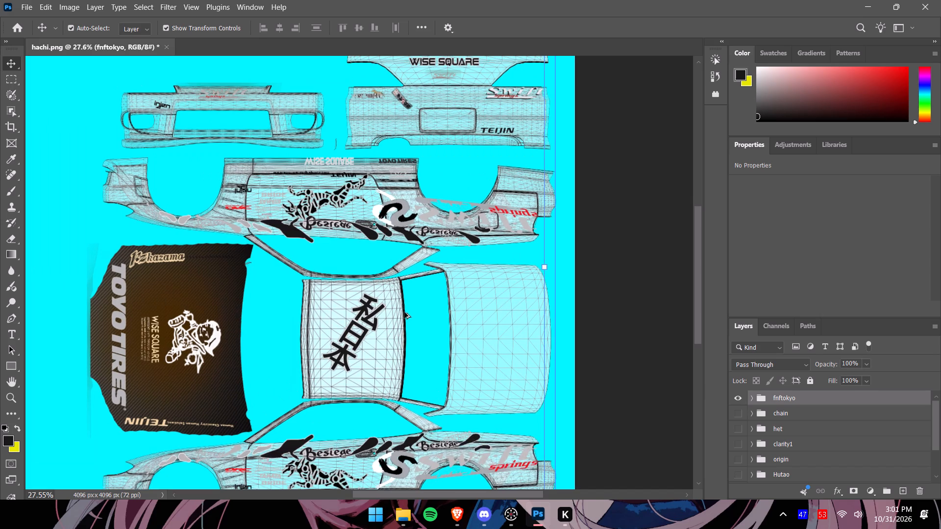
pyautogui.keyDown('alt'); pyautogui.scroll(-3, 405, 312); pyautogui.keyUp('alt')
pyautogui.moveTo(695, 279); pyautogui.dragTo(695, 297)
pyautogui.click(740, 398)
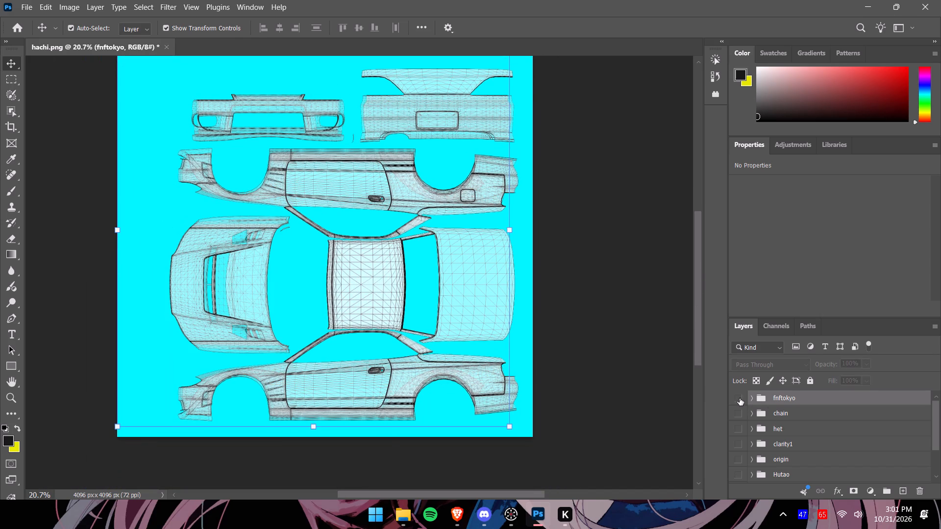
pyautogui.click(740, 398)
pyautogui.click(751, 399)
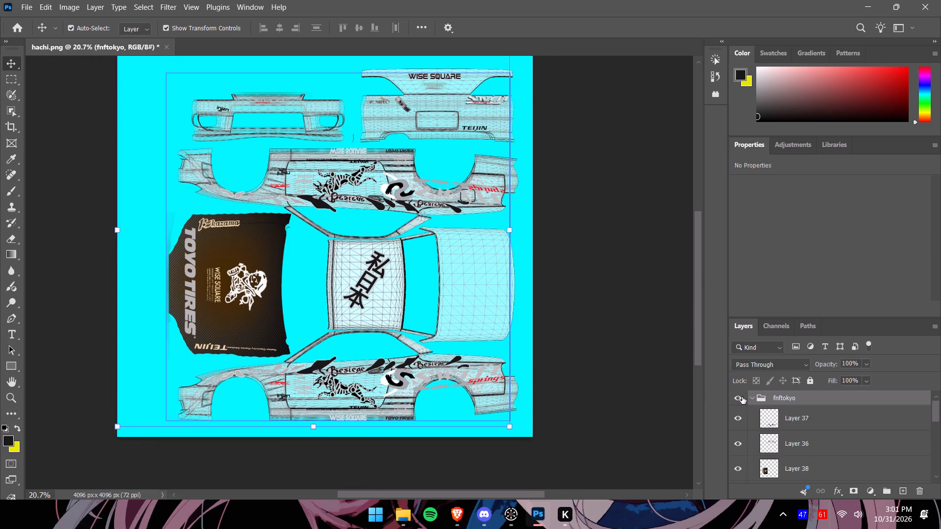
pyautogui.click(742, 397)
pyautogui.click(742, 397)
pyautogui.click(751, 397)
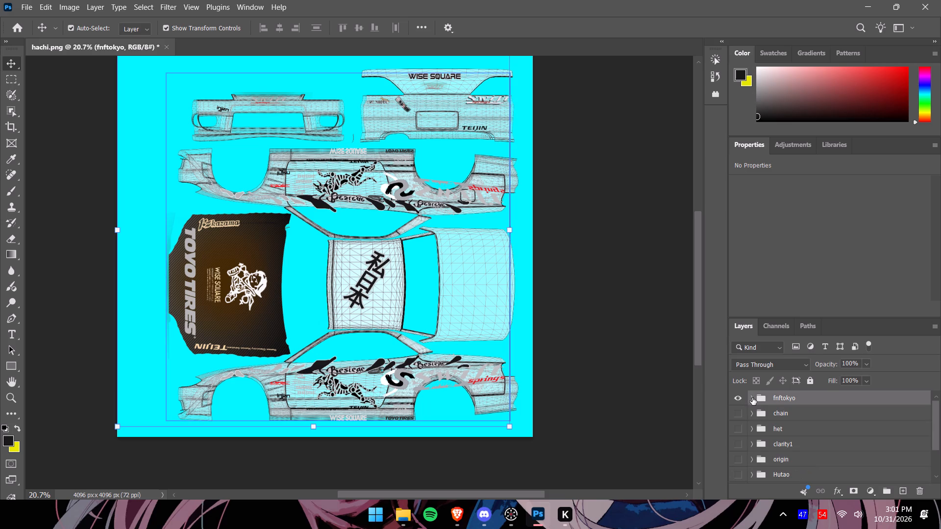
pyautogui.click(739, 398)
pyautogui.click(739, 398)
pyautogui.scroll(3, 792, 425)
pyautogui.scroll(-7, 791, 425)
pyautogui.scroll(6, 788, 425)
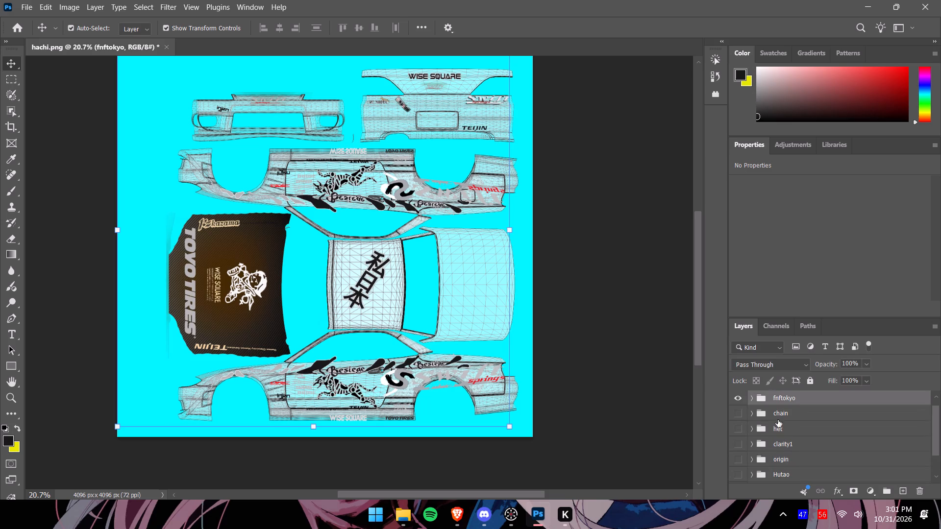
# Check the fnftokyo group's layers, leaving the group collapsed and hidden.
pyautogui.click(748, 397)
pyautogui.click(752, 398)
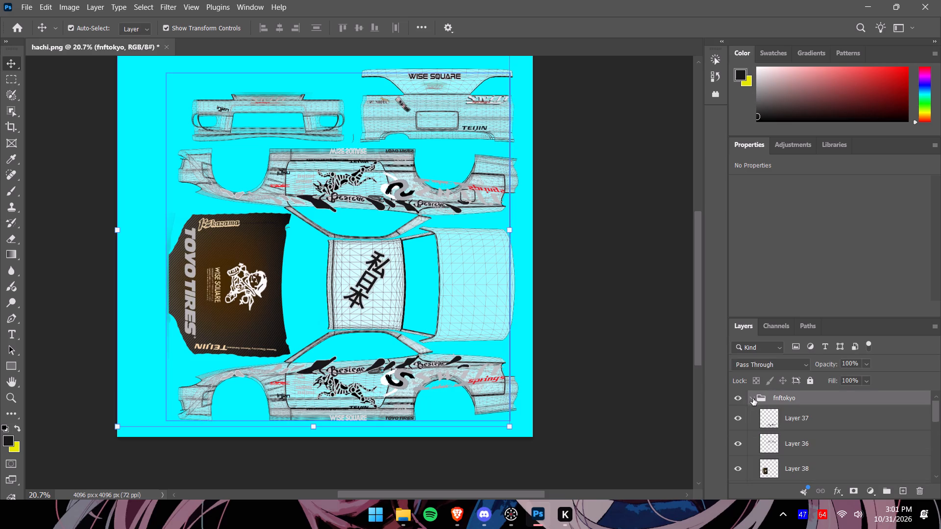
pyautogui.click(753, 398)
pyautogui.click(740, 398)
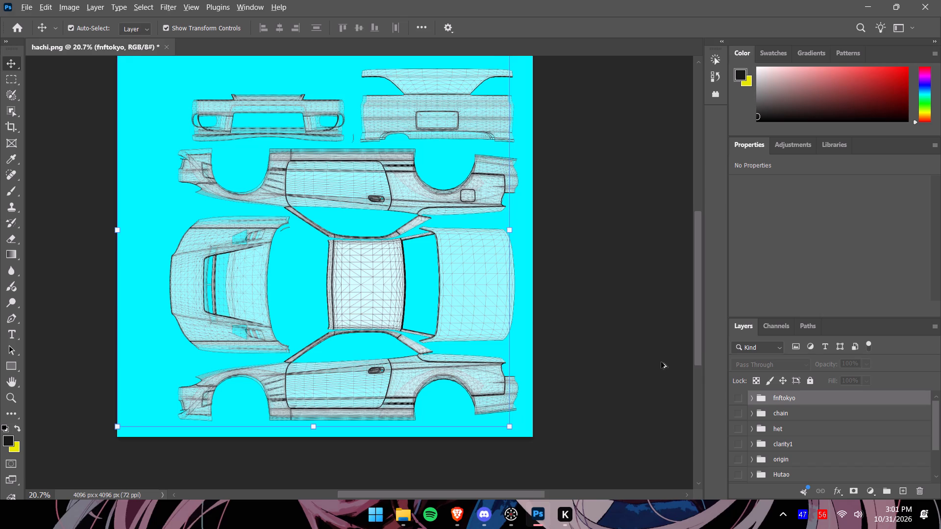
# Place the blank1 (9) livery file from the nis15 Livery Template folder into hachi.png, without loading transparency as an alpha channel.
pyautogui.keyDown('alt'); pyautogui.scroll(-2, 599, 330); pyautogui.keyUp('alt')
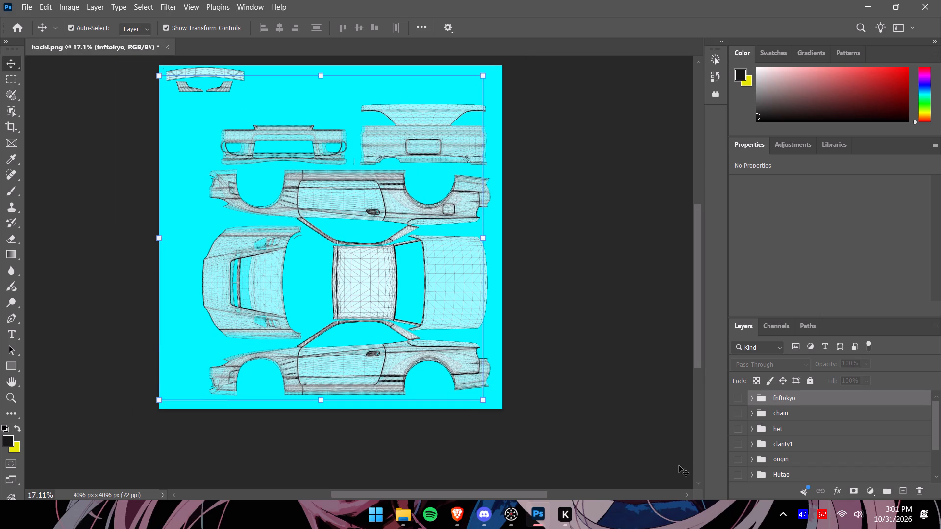
pyautogui.click(673, 465)
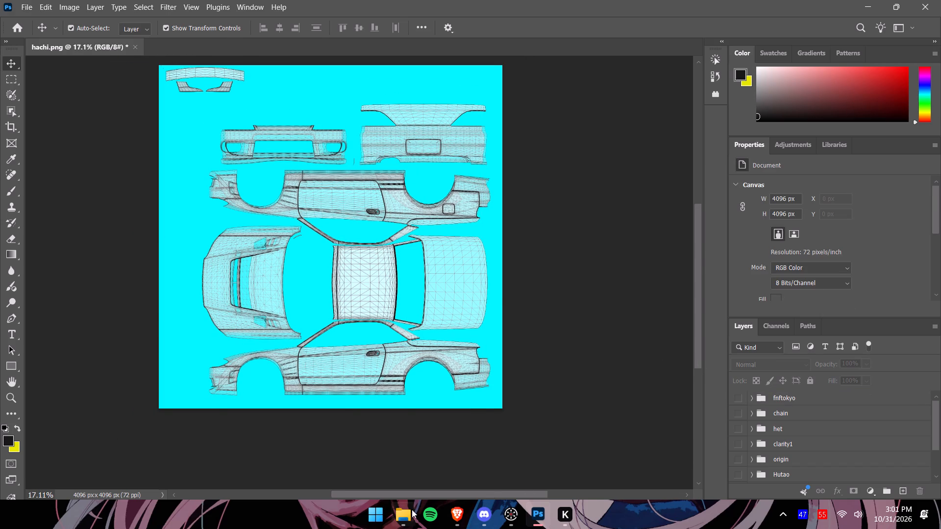
pyautogui.click(406, 510)
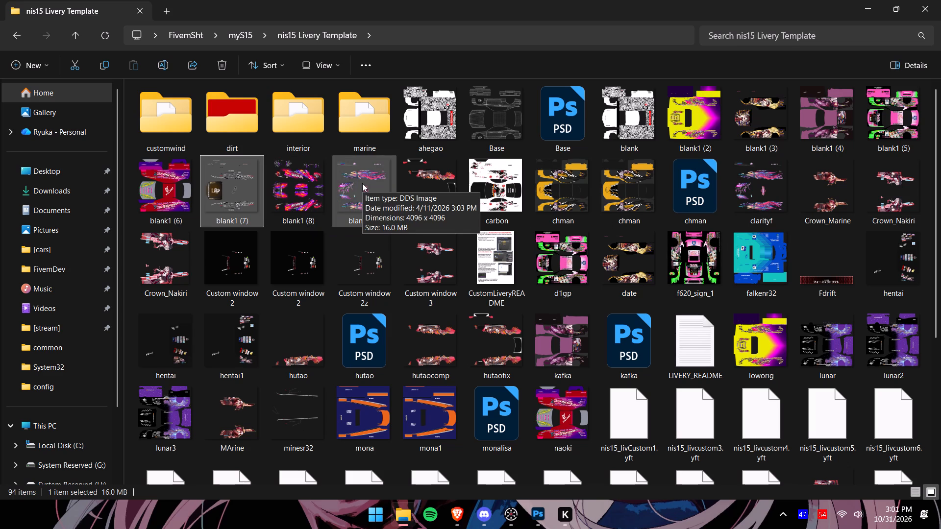
pyautogui.moveTo(362, 183); pyautogui.dragTo(531, 512)
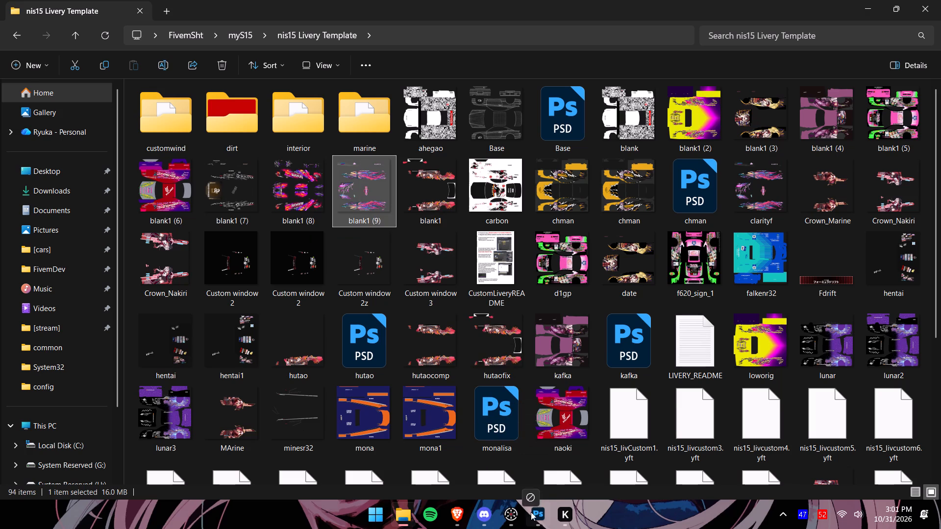
pyautogui.moveTo(531, 512); pyautogui.dragTo(346, 238)
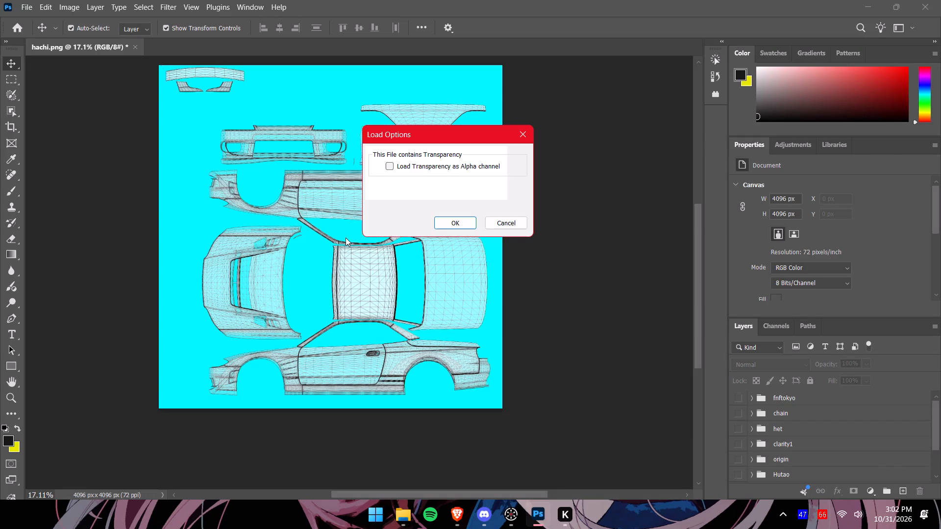
pyautogui.click(451, 219)
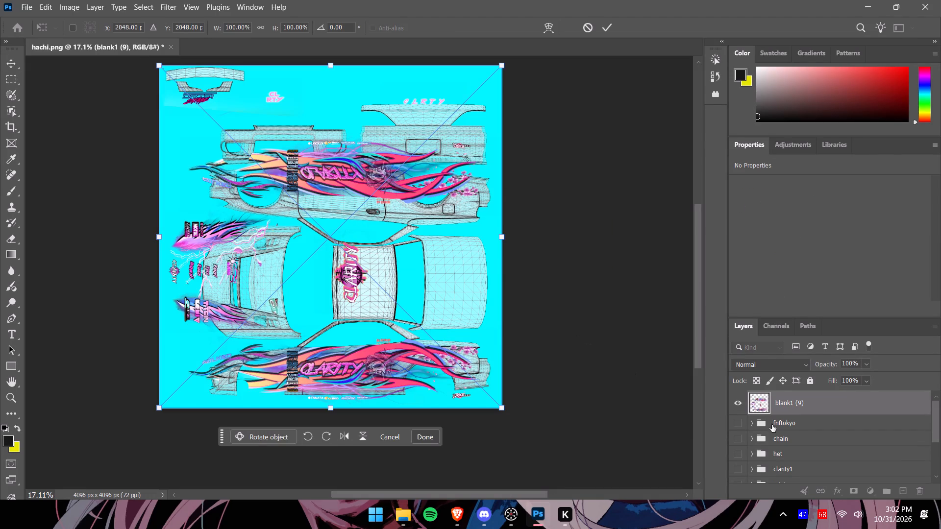
# Create a group named clarity2 above the fnftokyo group and move the blank1 (9) layer into it.
pyautogui.scroll(2, 790, 423)
pyautogui.rightClick(790, 423)
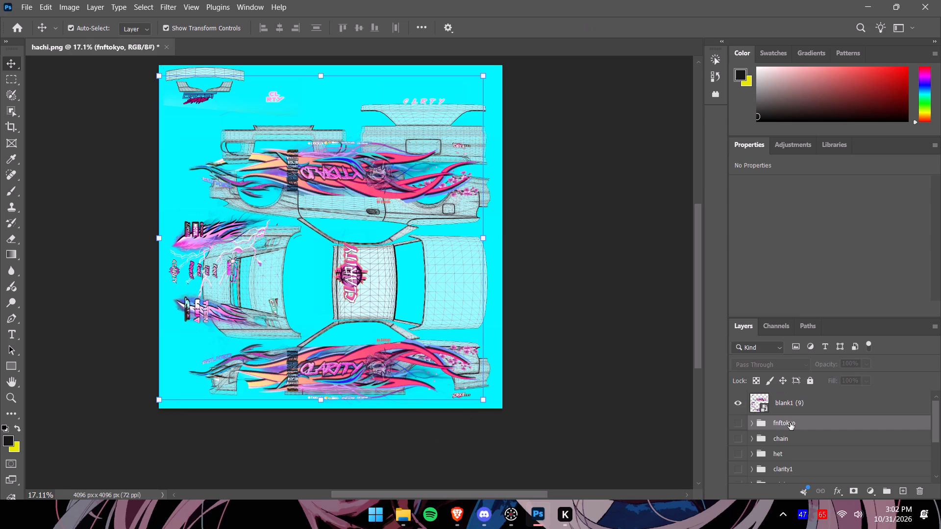
pyautogui.rightClick(790, 423)
pyautogui.click(825, 177)
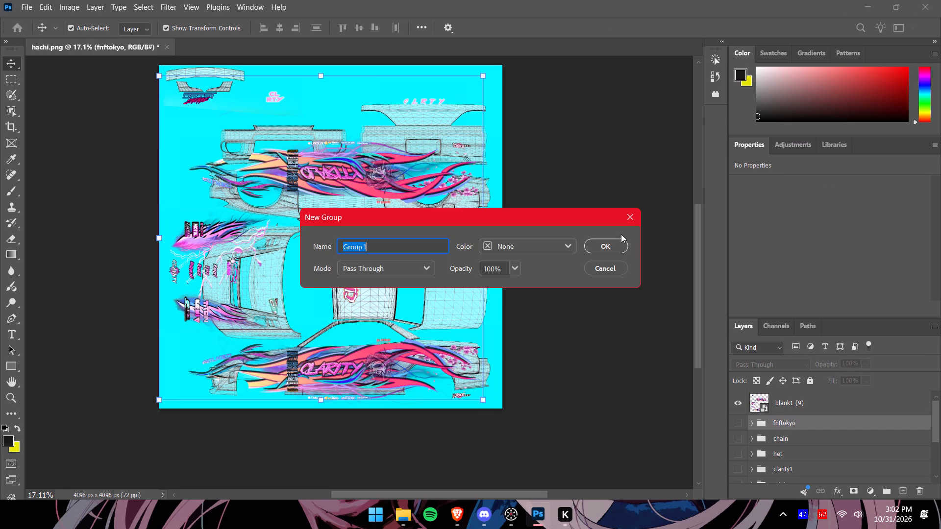
pyautogui.write('clarity')
pyautogui.press('2')
pyautogui.press('Return')
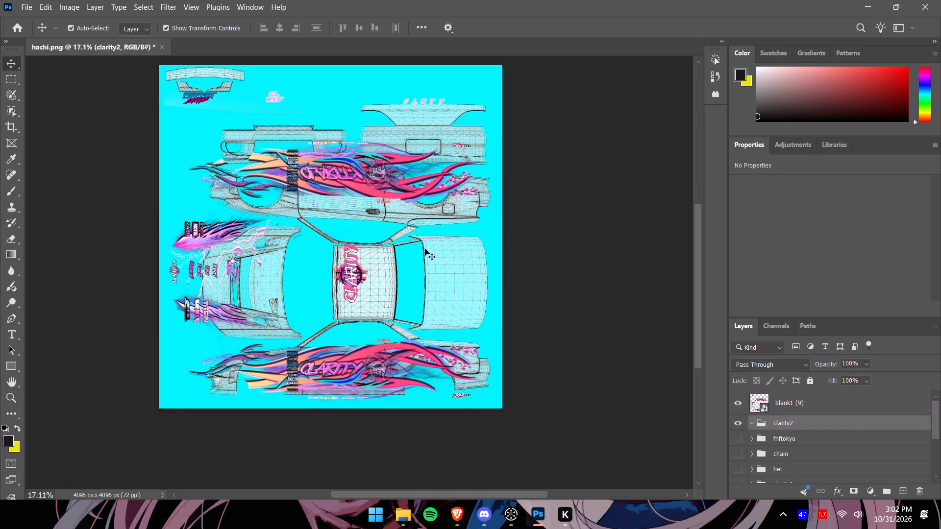
pyautogui.moveTo(828, 400); pyautogui.dragTo(831, 424)
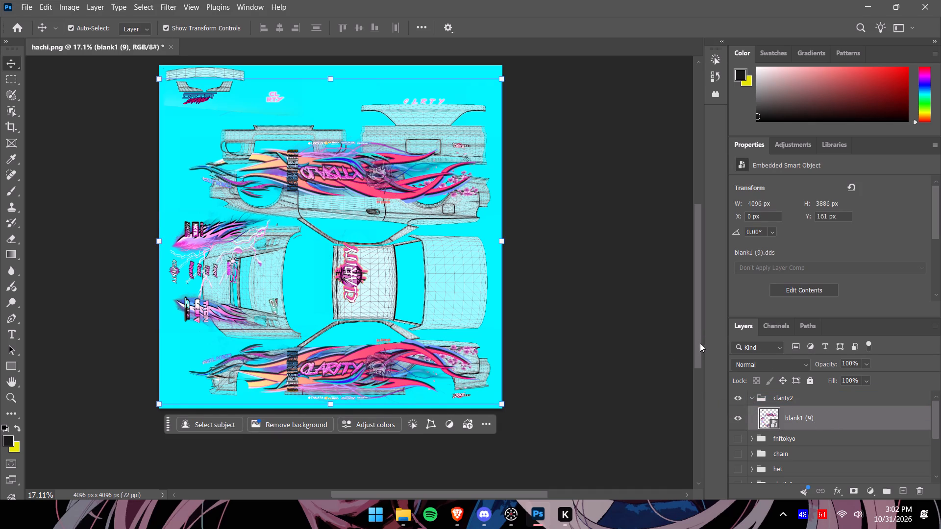
# Copy the lower side view's CLARITY artwork from blank1 (9) onto its own layer, and hide blank1 (9).
pyautogui.moveTo(700, 343); pyautogui.dragTo(699, 354)
pyautogui.keyDown('alt'); pyautogui.scroll(4, 431, 340); pyautogui.keyUp('alt')
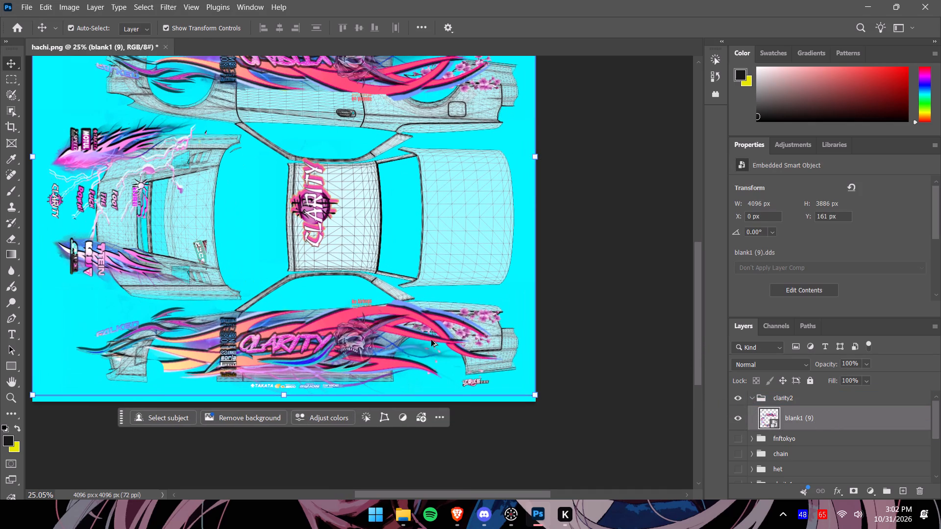
pyautogui.click(16, 75)
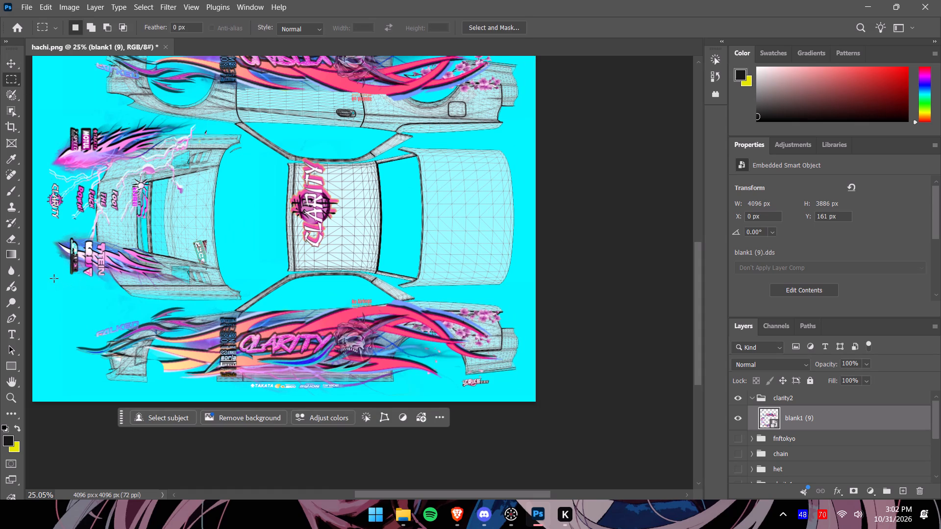
pyautogui.moveTo(50, 283); pyautogui.dragTo(523, 398)
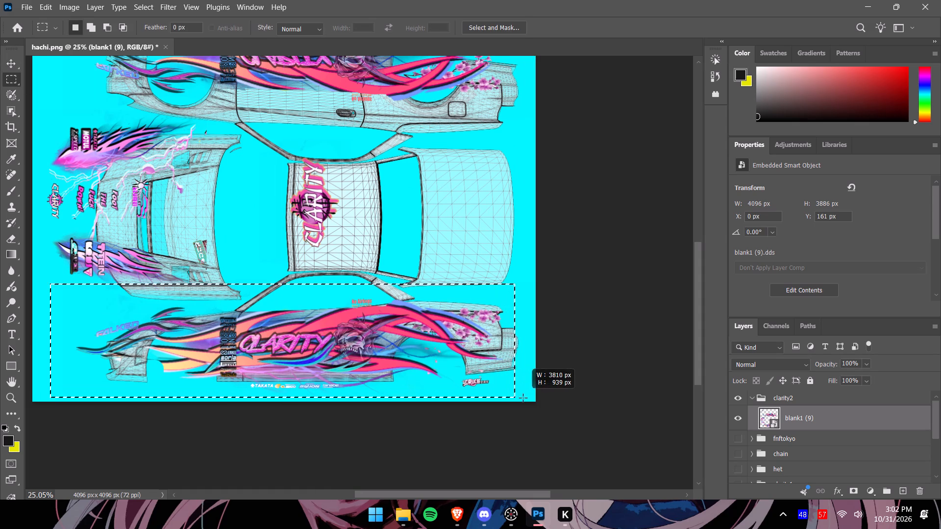
pyautogui.moveTo(523, 398); pyautogui.dragTo(534, 398)
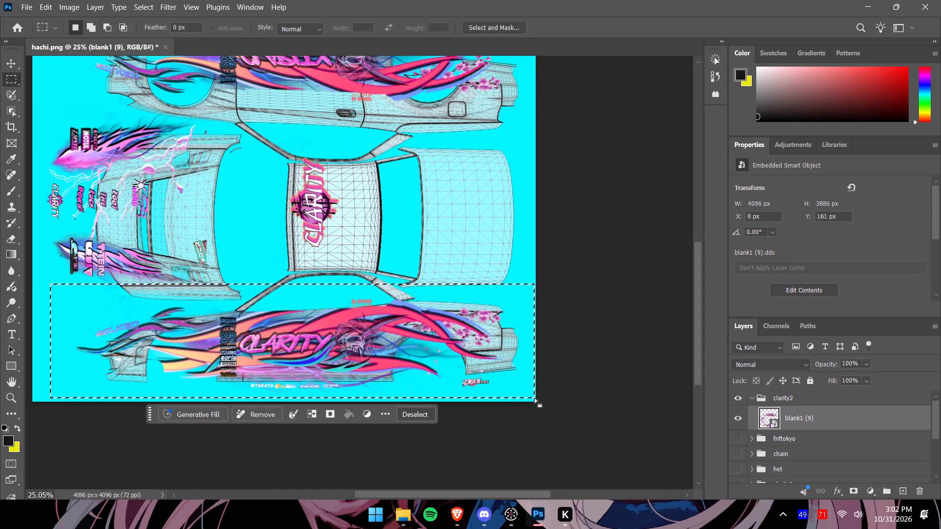
pyautogui.hotkey('ctrl', 'c')
pyautogui.hotkey('ctrl', 'v')
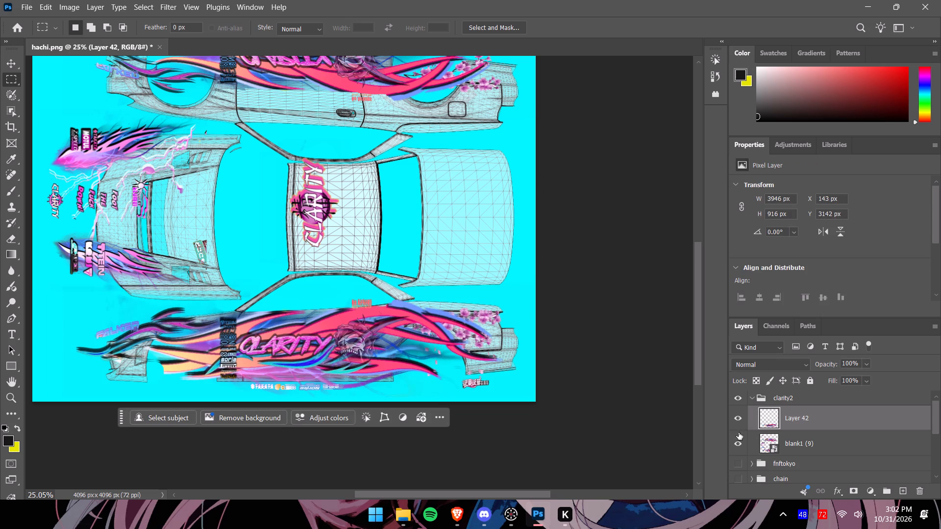
pyautogui.click(739, 445)
# Scale the copied side artwork horizontally to about 3757 px wide, fitting its front and rear ends to the lower side panel.
pyautogui.keyDown('alt'); pyautogui.scroll(3, 396, 330); pyautogui.keyUp('alt')
pyautogui.moveTo(391, 497); pyautogui.dragTo(353, 489)
pyautogui.click(6, 70)
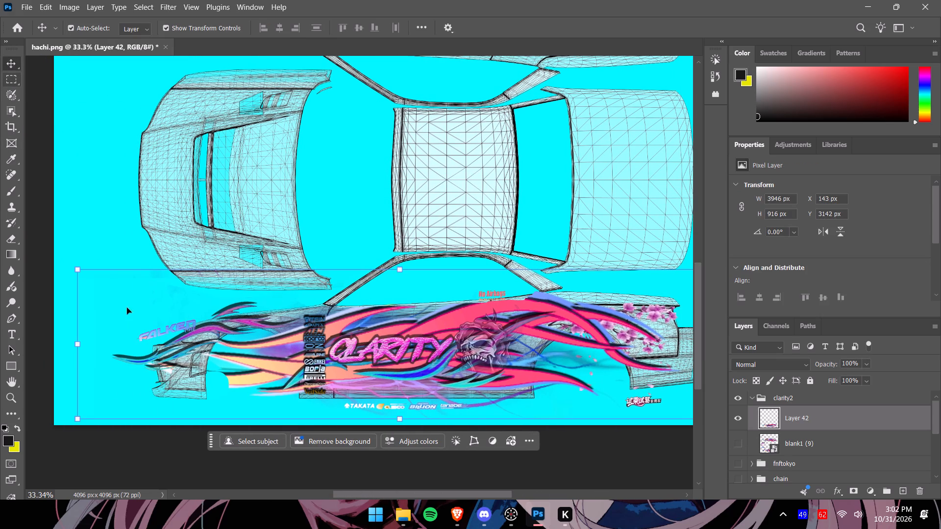
pyautogui.moveTo(76, 344); pyautogui.dragTo(112, 346)
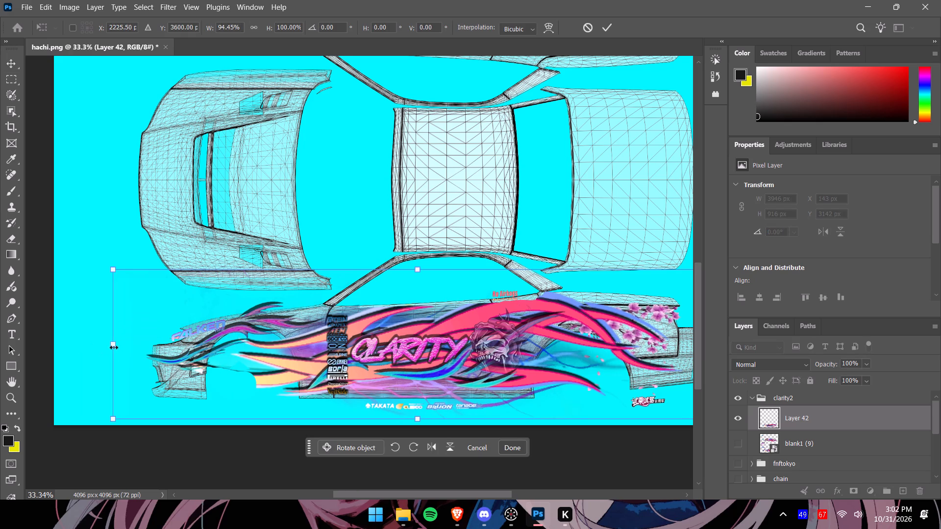
pyautogui.moveTo(115, 344); pyautogui.dragTo(120, 344)
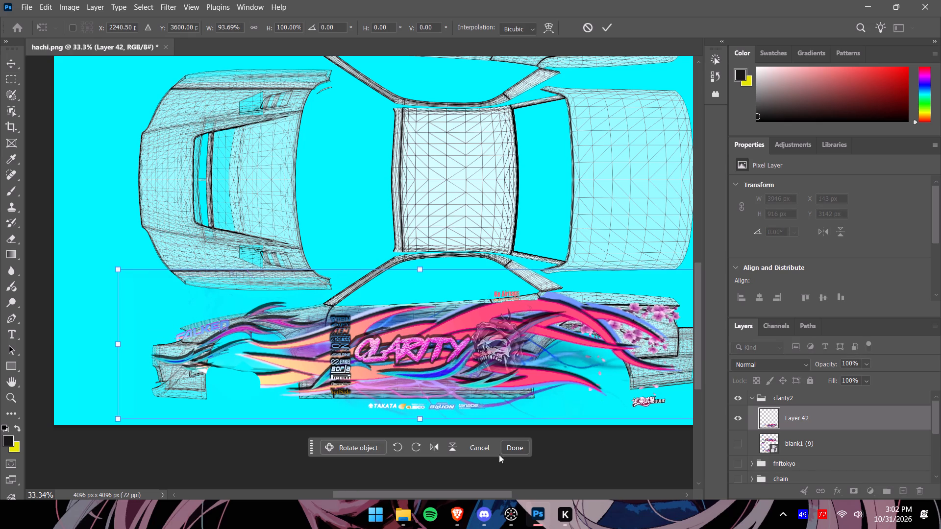
pyautogui.moveTo(464, 492); pyautogui.dragTo(493, 494)
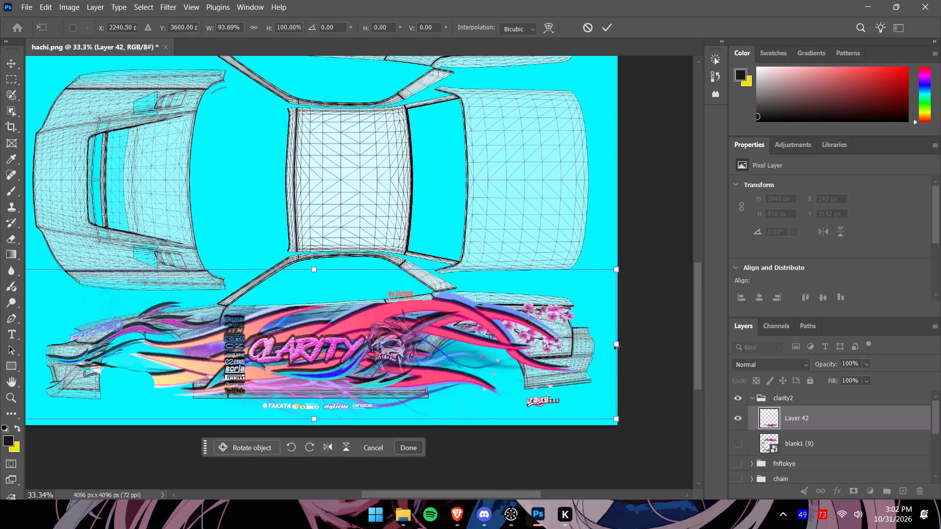
pyautogui.moveTo(619, 347); pyautogui.dragTo(626, 347)
pyautogui.moveTo(616, 344); pyautogui.dragTo(626, 344)
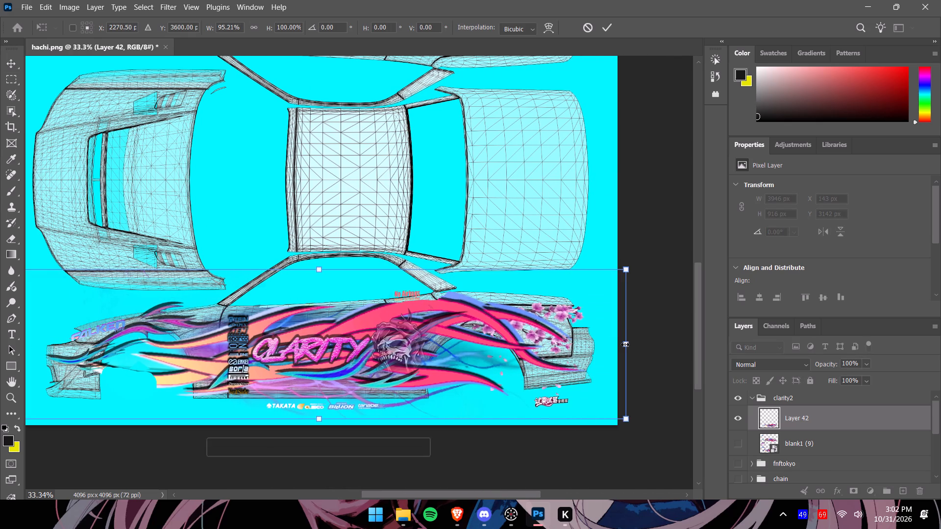
# Scale the side artwork to about 3745 px wide and 862 px high, bringing the sponsor logos onto the side skirt.
pyautogui.moveTo(321, 420); pyautogui.dragTo(324, 408)
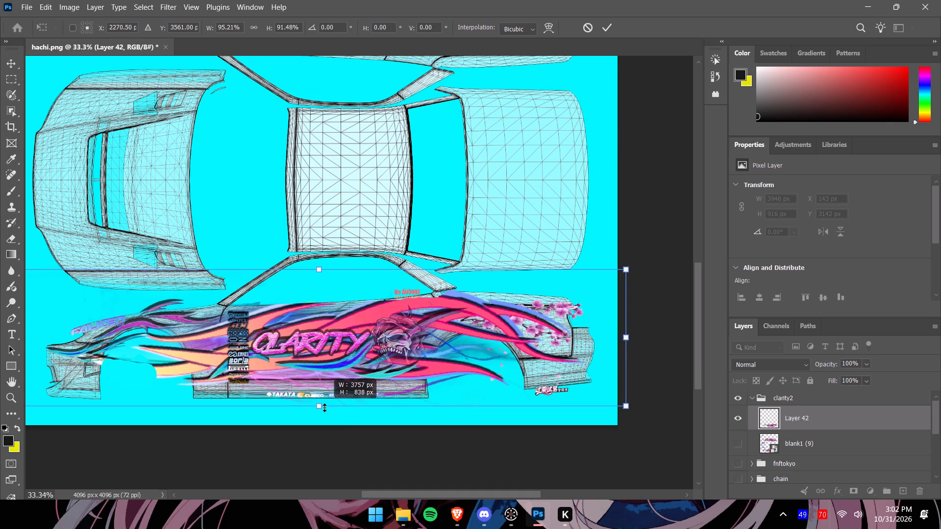
pyautogui.moveTo(324, 408); pyautogui.dragTo(325, 410)
pyautogui.click(320, 268)
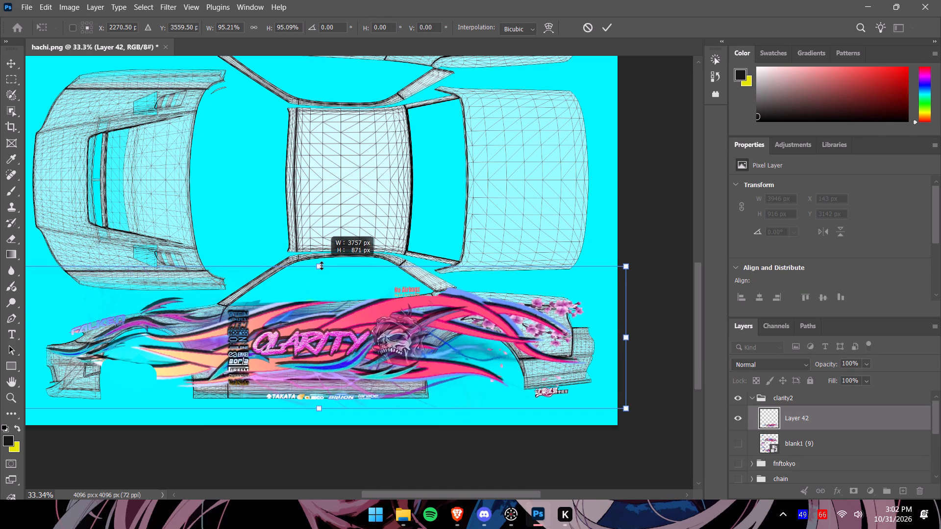
pyautogui.click(627, 339)
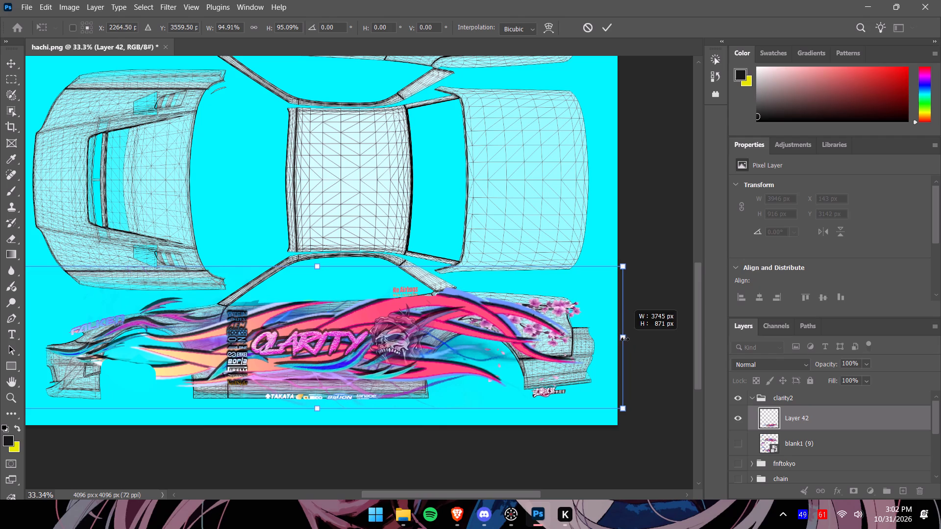
pyautogui.moveTo(318, 409); pyautogui.dragTo(322, 406)
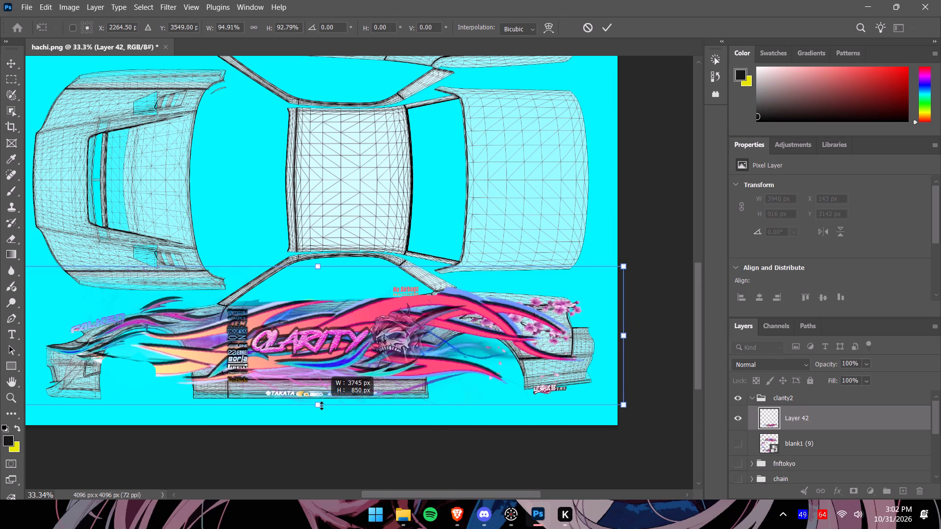
pyautogui.moveTo(322, 406); pyautogui.dragTo(322, 406)
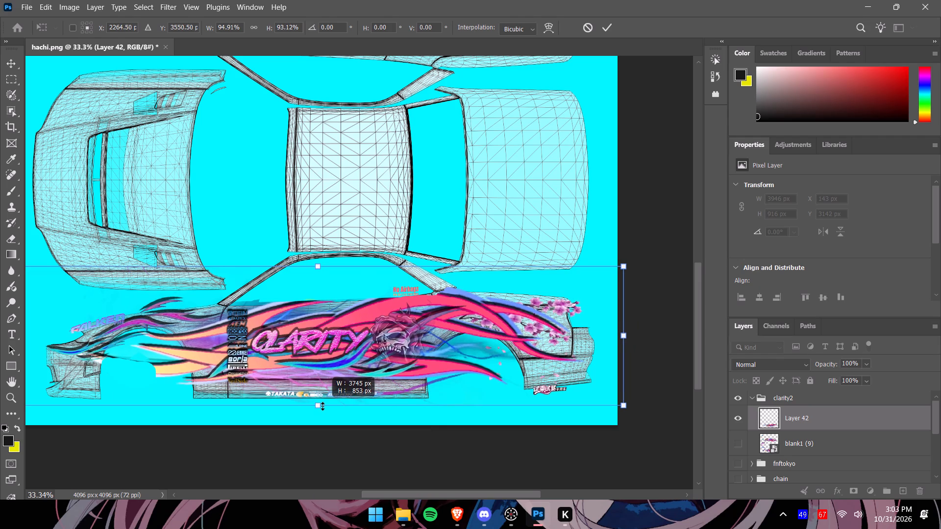
pyautogui.moveTo(322, 406); pyautogui.dragTo(322, 405)
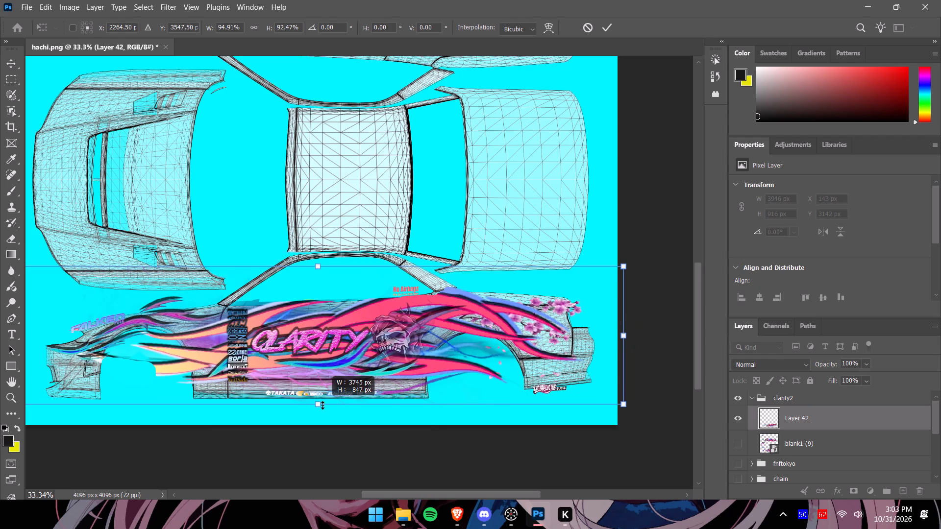
pyautogui.moveTo(322, 405); pyautogui.dragTo(324, 408)
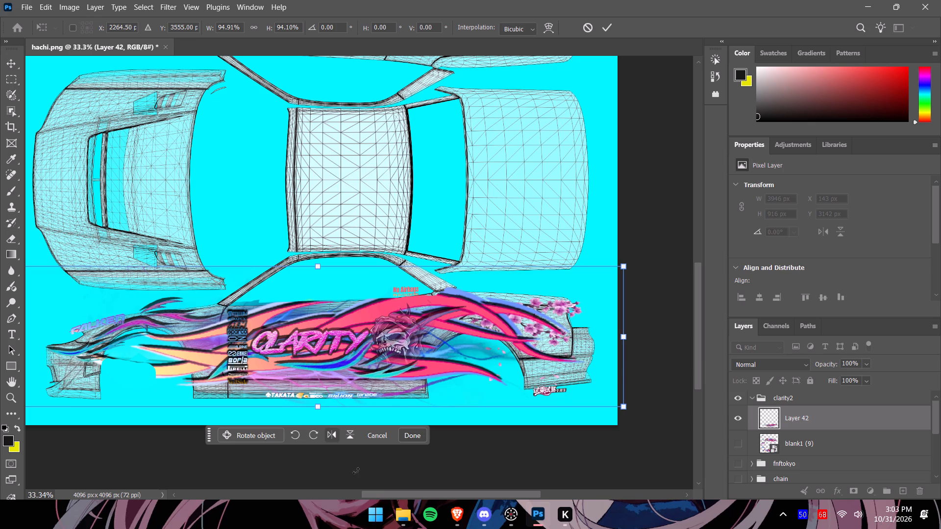
# Pull the artwork's front edge inward and raise its upper edge, applying a size of about 3682 by 874 px.
pyautogui.moveTo(394, 494); pyautogui.dragTo(378, 492)
pyautogui.moveTo(70, 337); pyautogui.dragTo(81, 337)
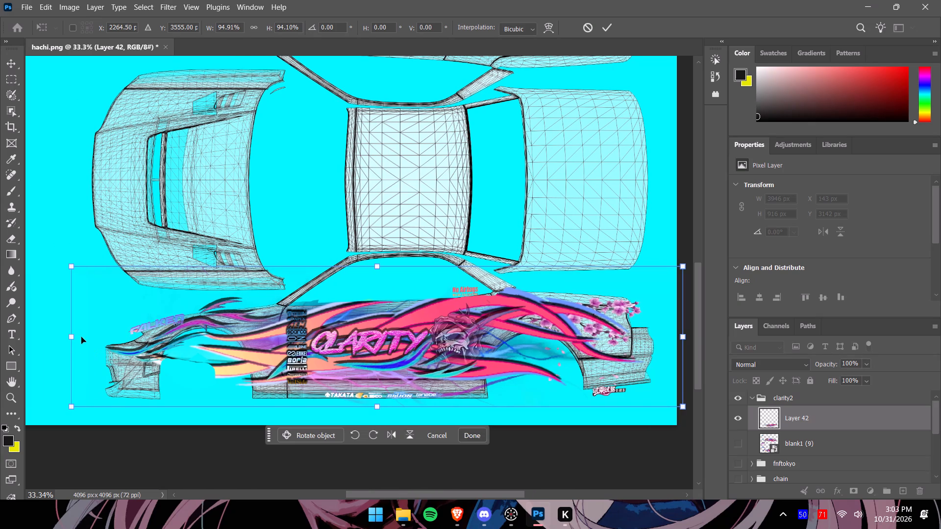
pyautogui.moveTo(81, 337); pyautogui.dragTo(84, 337)
pyautogui.moveTo(73, 336); pyautogui.dragTo(83, 336)
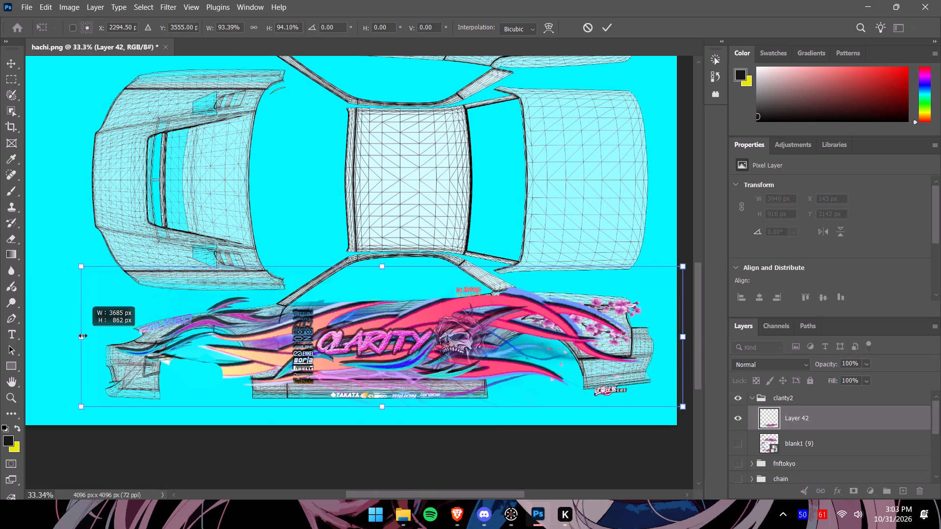
pyautogui.moveTo(83, 336); pyautogui.dragTo(83, 336)
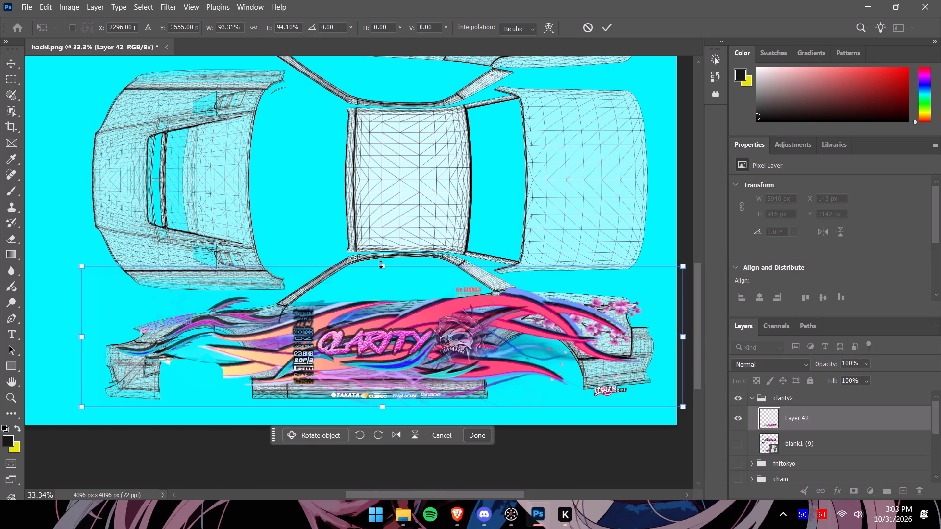
pyautogui.click(383, 265)
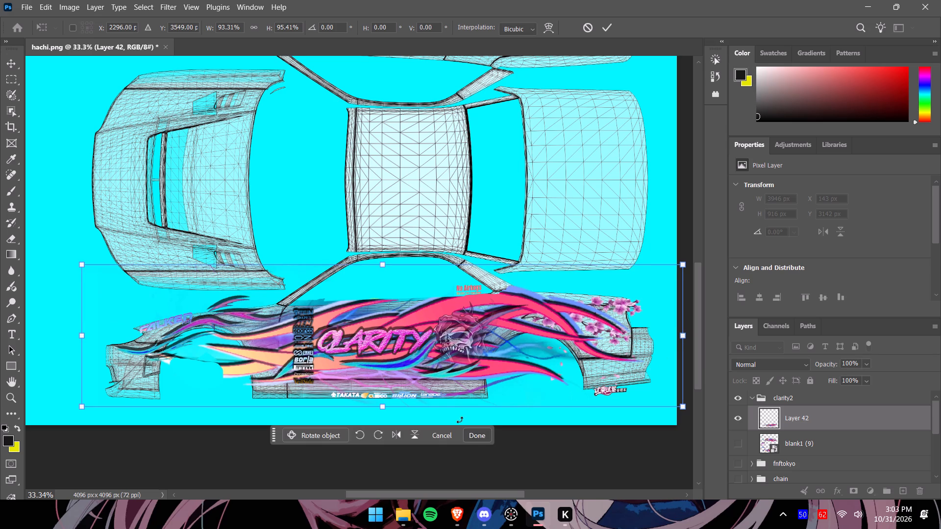
pyautogui.click(476, 438)
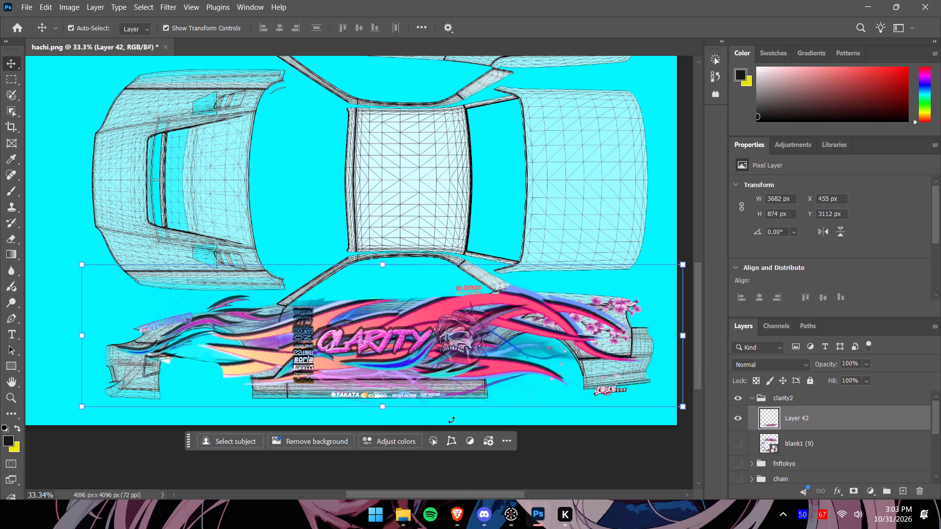
# Warp the rear part of the side artwork slightly upward around the rear wheel arch and bumper, applying about 3682 by 880 px.
pyautogui.click(451, 445)
pyautogui.click(550, 31)
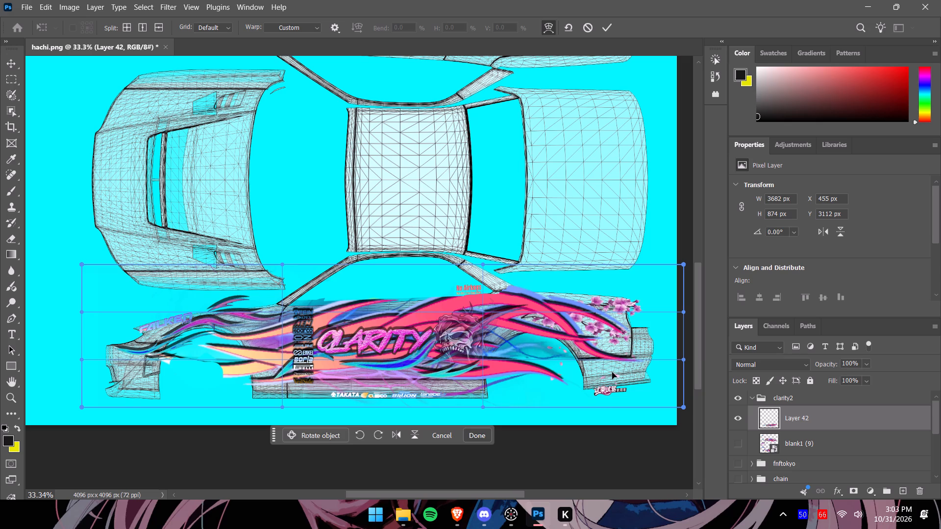
pyautogui.moveTo(612, 372); pyautogui.dragTo(612, 366)
pyautogui.click(547, 283)
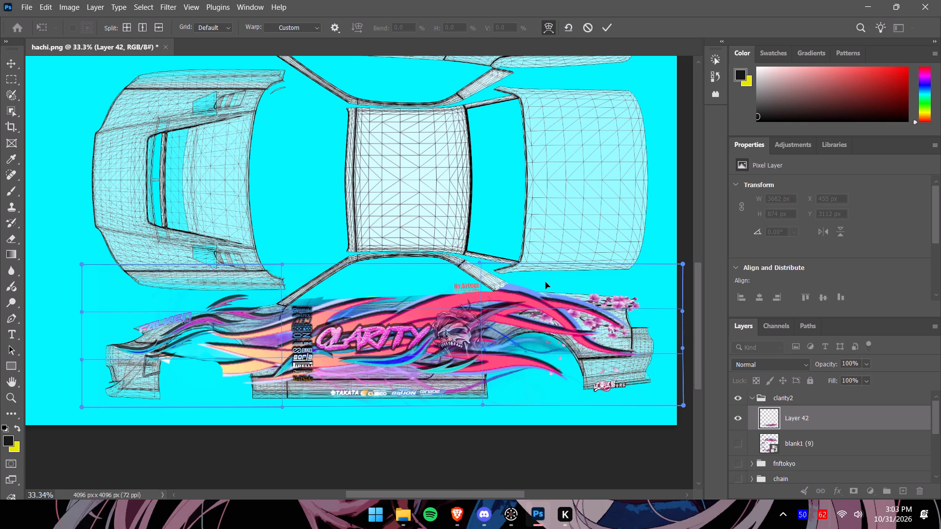
pyautogui.click(617, 364)
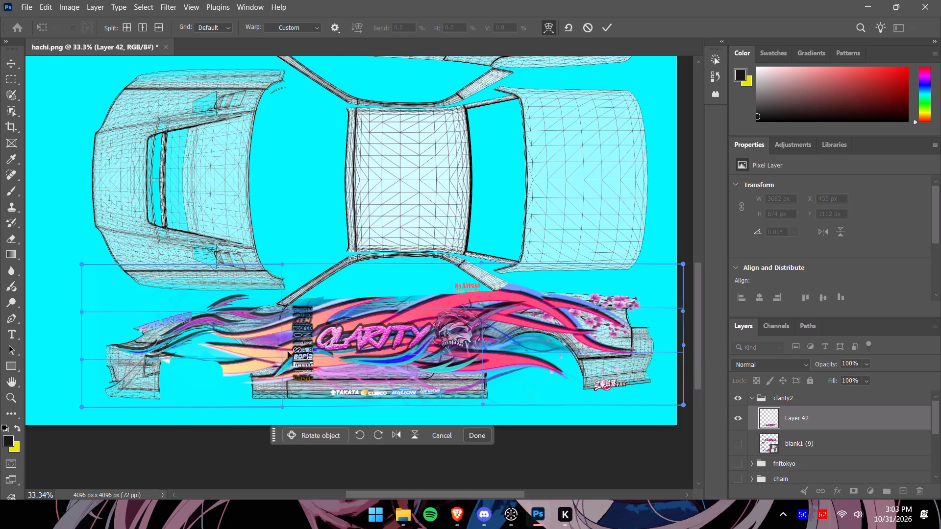
pyautogui.keyDown('alt'); pyautogui.scroll(5, 317, 361); pyautogui.keyUp('alt')
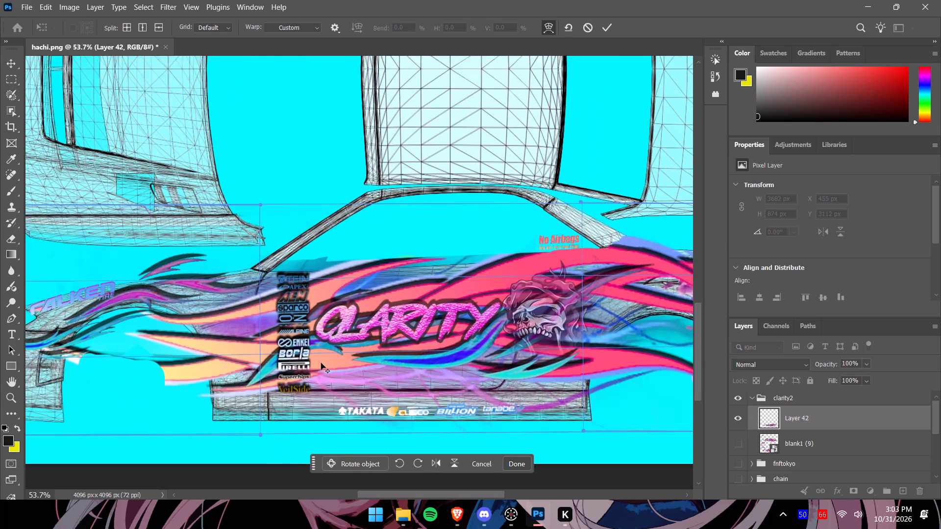
pyautogui.keyDown('alt'); pyautogui.scroll(1, 321, 363); pyautogui.keyUp('alt')
pyautogui.keyDown('alt'); pyautogui.scroll(-1, 320, 365); pyautogui.keyUp('alt')
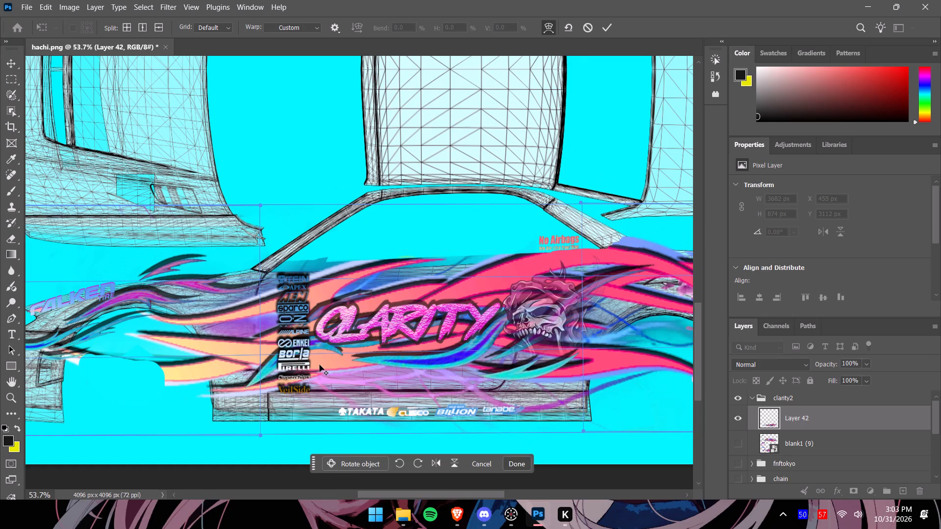
pyautogui.keyDown('alt'); pyautogui.scroll(2, 320, 365); pyautogui.keyUp('alt')
pyautogui.keyDown('alt'); pyautogui.scroll(-2, 320, 365); pyautogui.keyUp('alt')
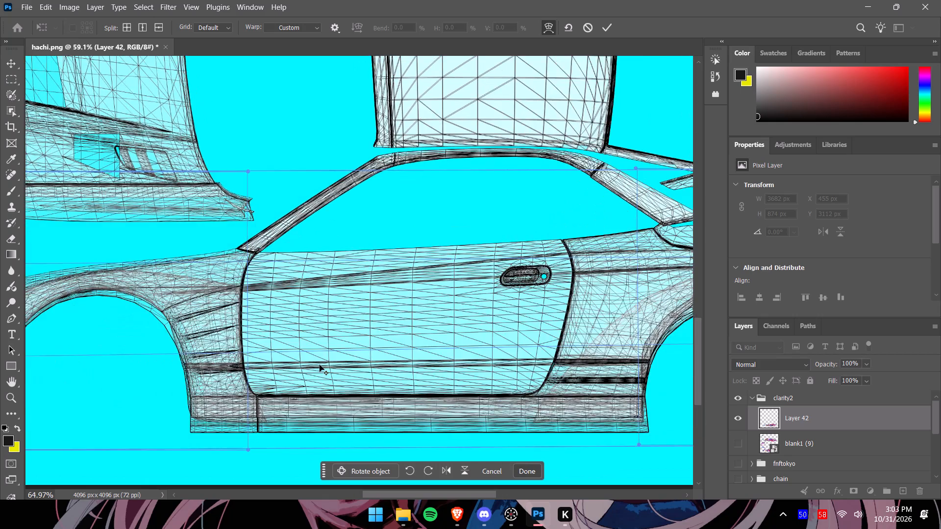
pyautogui.keyDown('alt'); pyautogui.scroll(-2, 320, 365); pyautogui.keyUp('alt')
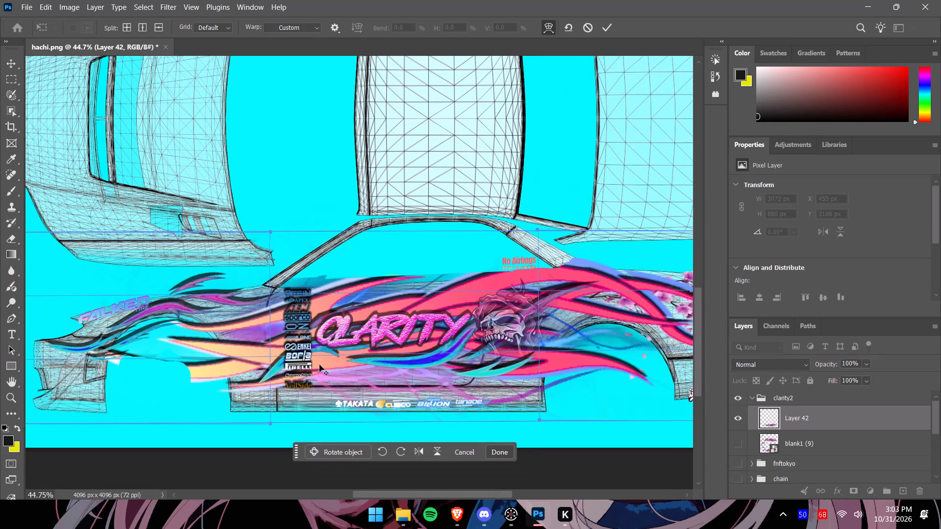
pyautogui.moveTo(429, 491); pyautogui.dragTo(455, 493)
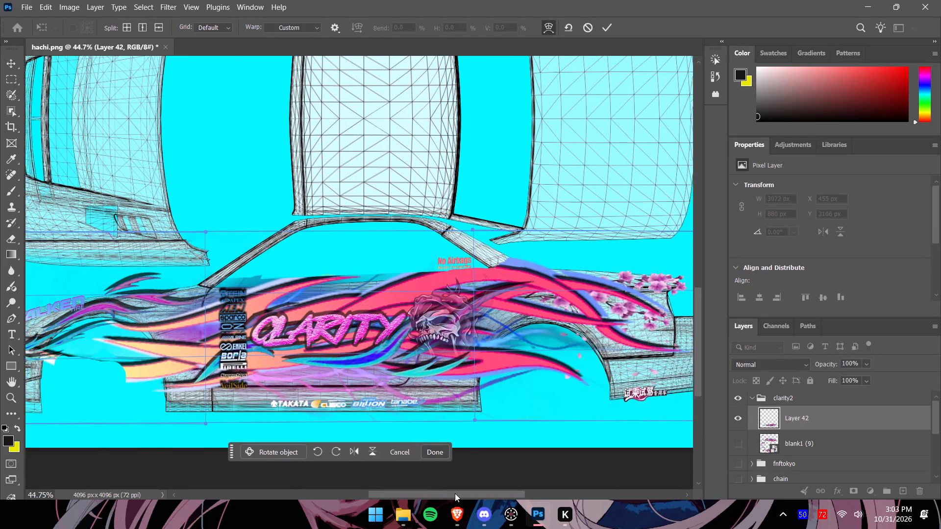
pyautogui.moveTo(455, 493); pyautogui.dragTo(459, 493)
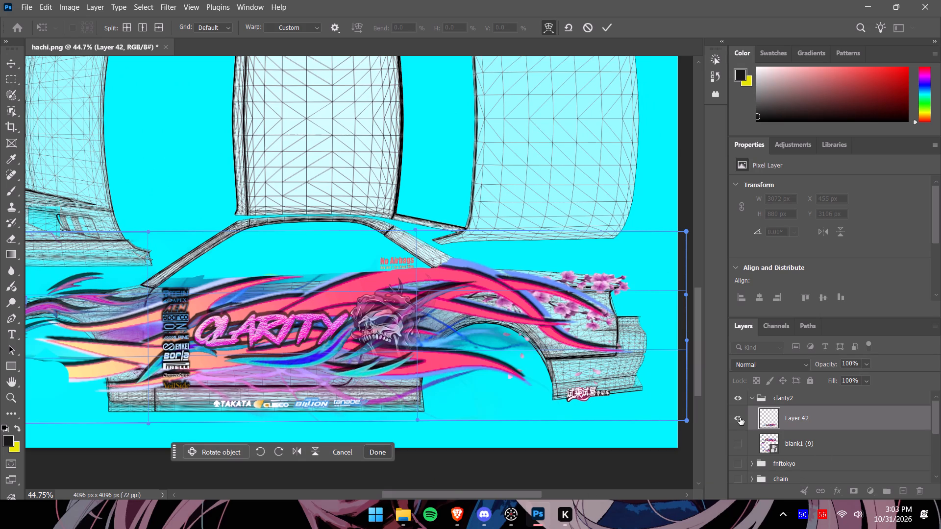
pyautogui.click(378, 448)
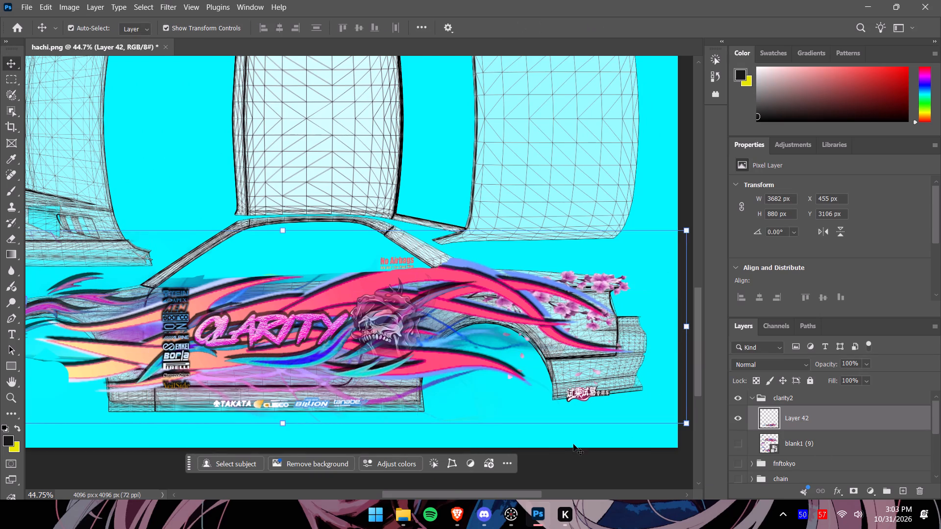
# Select the whole lower side artwork on Layer 42 with a rectangular marquee and copy it onto a new layer.
pyautogui.keyDown('alt'); pyautogui.scroll(-6, 574, 444); pyautogui.keyUp('alt')
pyautogui.click(667, 465)
pyautogui.keyDown('alt'); pyautogui.scroll(-1, 665, 465); pyautogui.keyUp('alt')
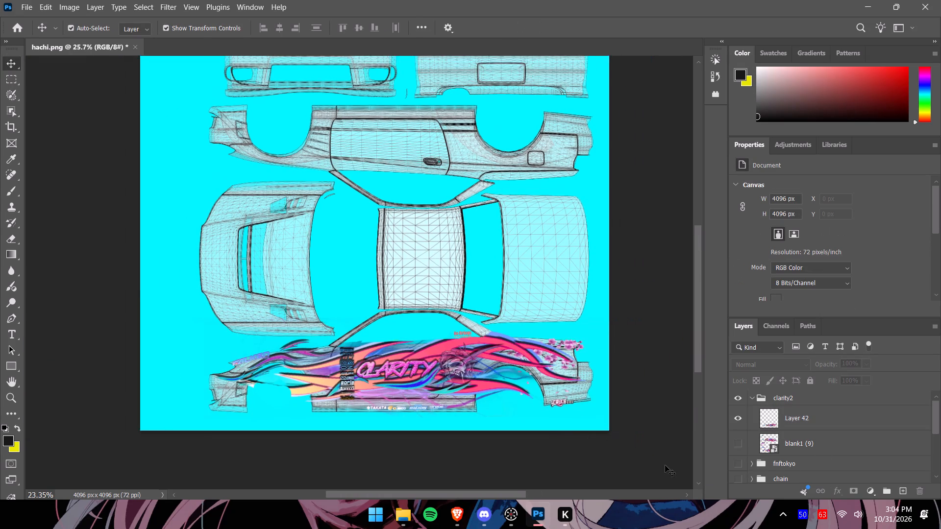
pyautogui.keyDown('alt'); pyautogui.scroll(-1, 665, 465); pyautogui.keyUp('alt')
pyautogui.moveTo(695, 360); pyautogui.dragTo(701, 369)
pyautogui.click(814, 423)
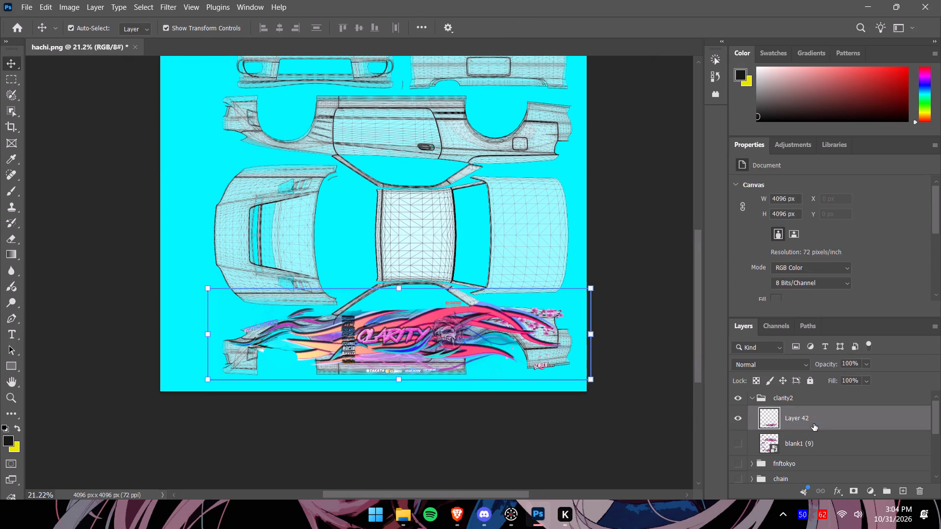
pyautogui.click(12, 73)
pyautogui.moveTo(210, 296); pyautogui.dragTo(300, 305)
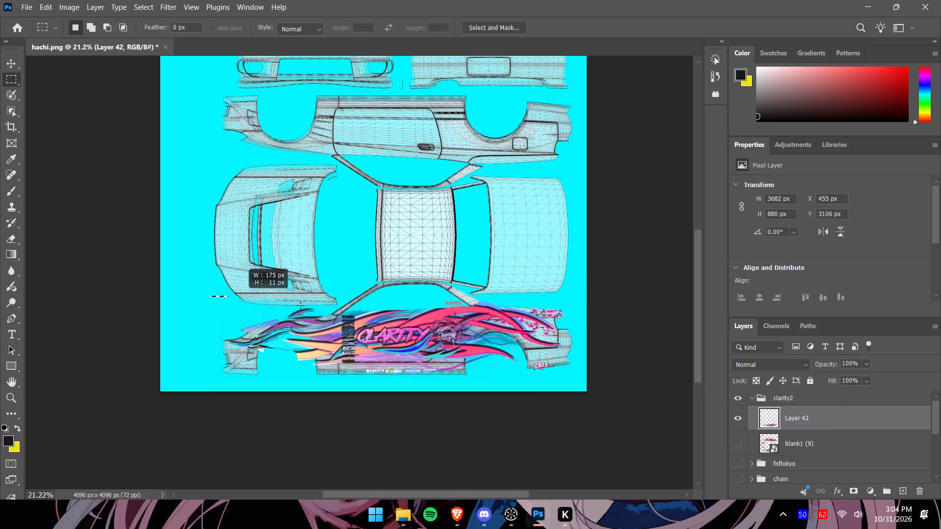
pyautogui.moveTo(300, 305); pyautogui.dragTo(590, 398)
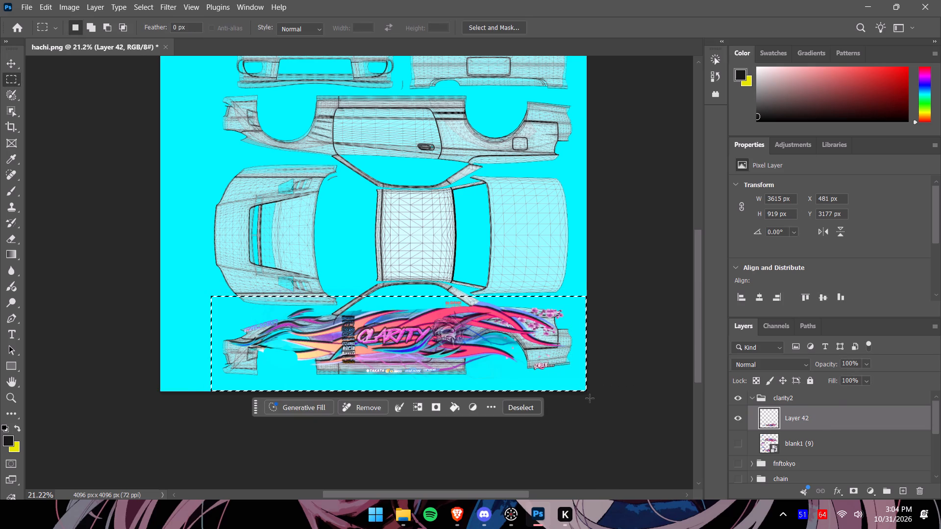
pyautogui.hotkey('ctrl', 'c')
pyautogui.hotkey('ctrl', 'v')
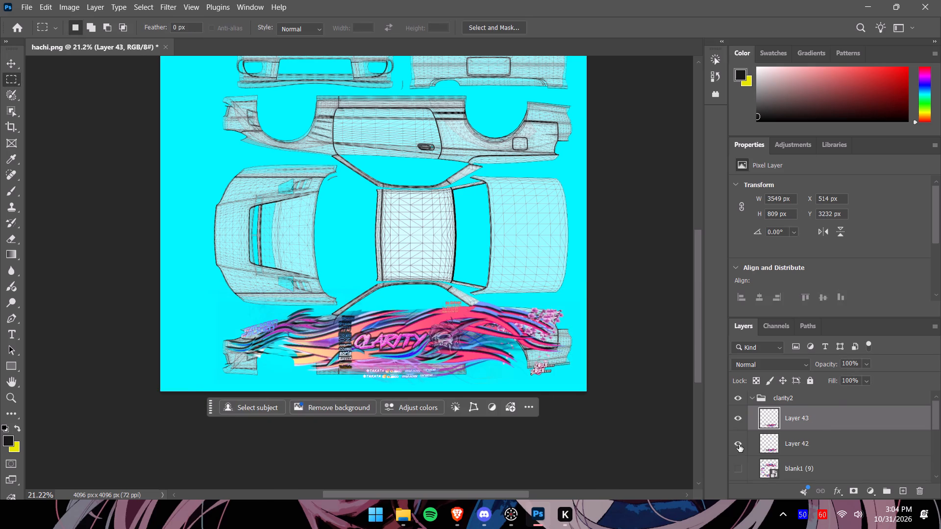
# Move the copied side artwork about 2098 px up onto the upper side panel and flip it vertically.
pyautogui.moveTo(695, 346); pyautogui.dragTo(696, 316)
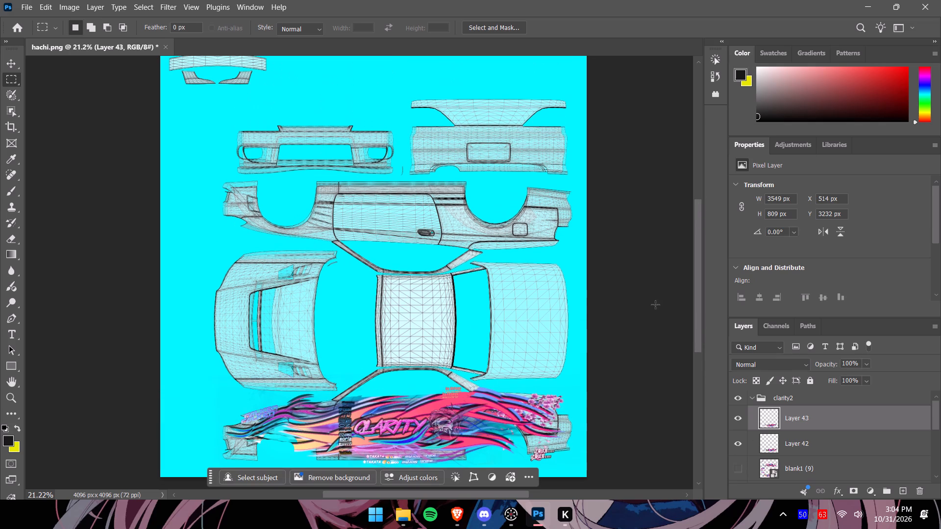
pyautogui.click(7, 65)
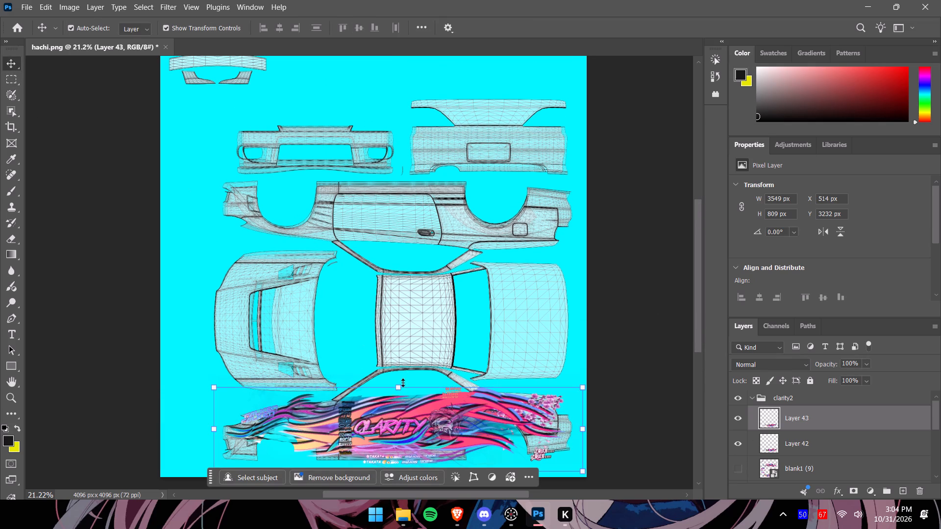
pyautogui.click(400, 386)
pyautogui.moveTo(417, 423); pyautogui.dragTo(434, 215)
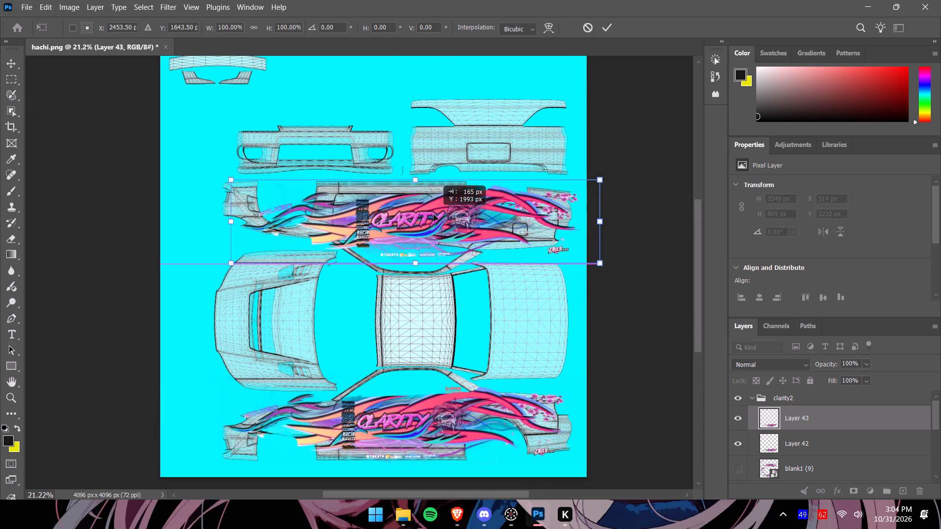
pyautogui.moveTo(434, 215); pyautogui.dragTo(421, 203)
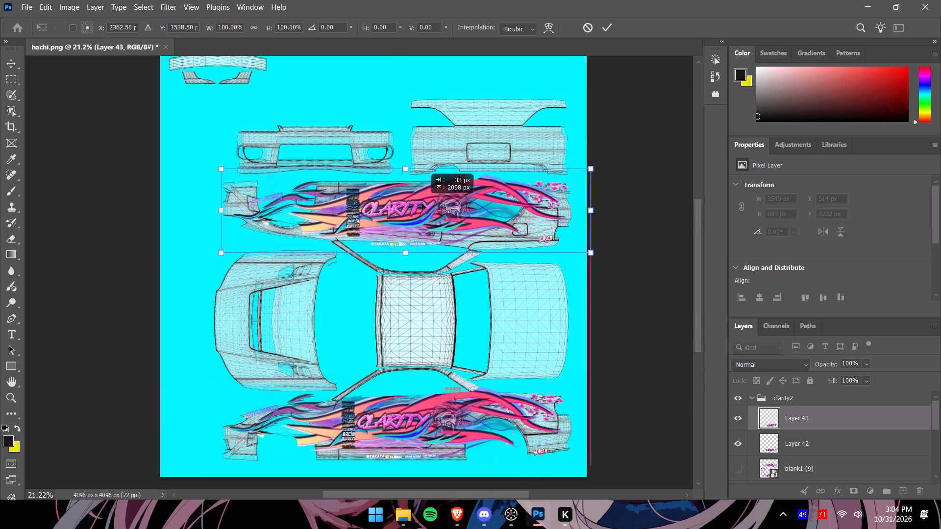
pyautogui.moveTo(421, 203); pyautogui.dragTo(422, 203)
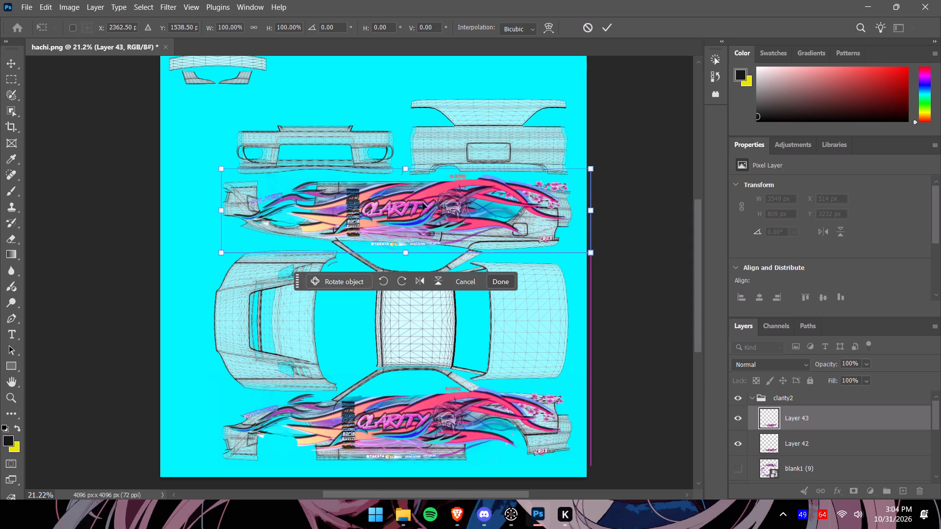
pyautogui.click(440, 276)
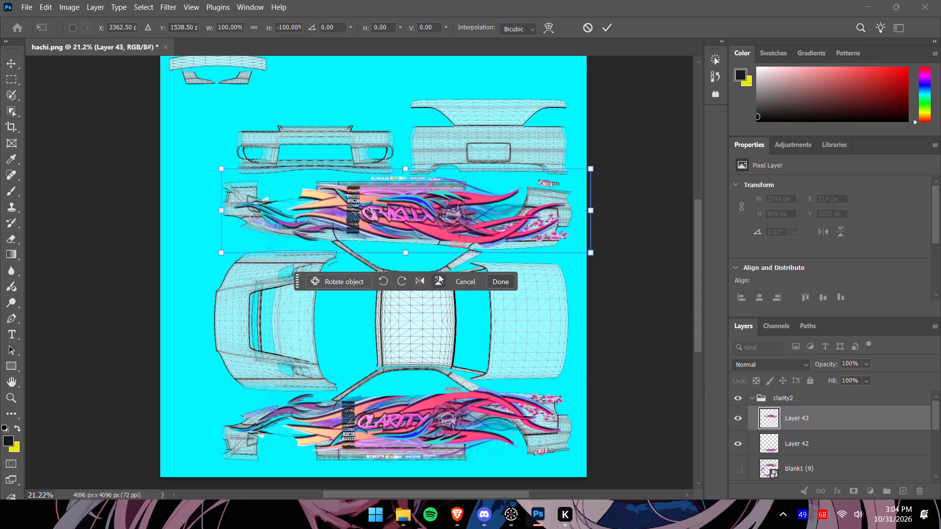
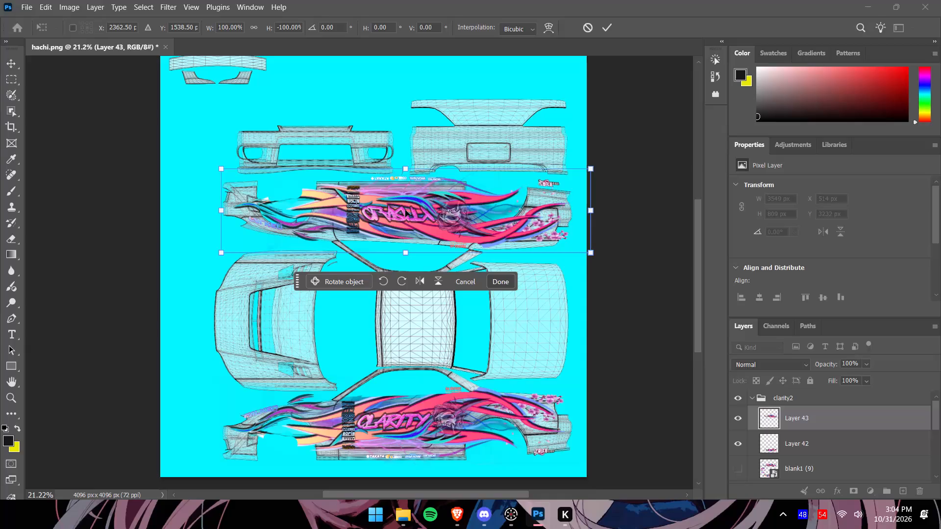
# Move the flipped side artwork on Layer 43 over the upper side panel, centring it at about X 2296.5, Y 1586.5 px.
pyautogui.moveTo(405, 210); pyautogui.dragTo(405, 212)
pyautogui.moveTo(405, 212); pyautogui.dragTo(397, 213)
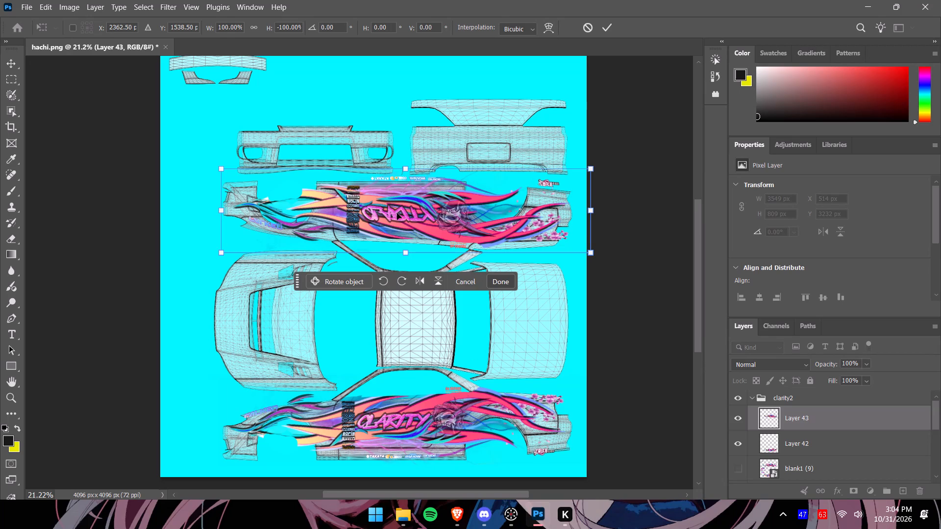
pyautogui.moveTo(397, 213); pyautogui.dragTo(392, 219)
pyautogui.moveTo(401, 210); pyautogui.dragTo(401, 214)
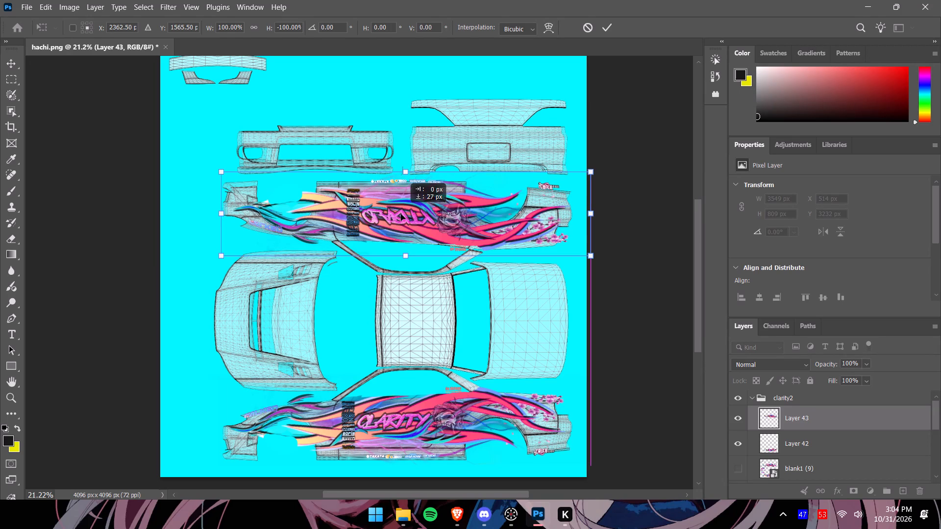
pyautogui.moveTo(401, 214); pyautogui.dragTo(398, 219)
pyautogui.keyDown('alt'); pyautogui.scroll(3, 410, 220); pyautogui.keyUp('alt')
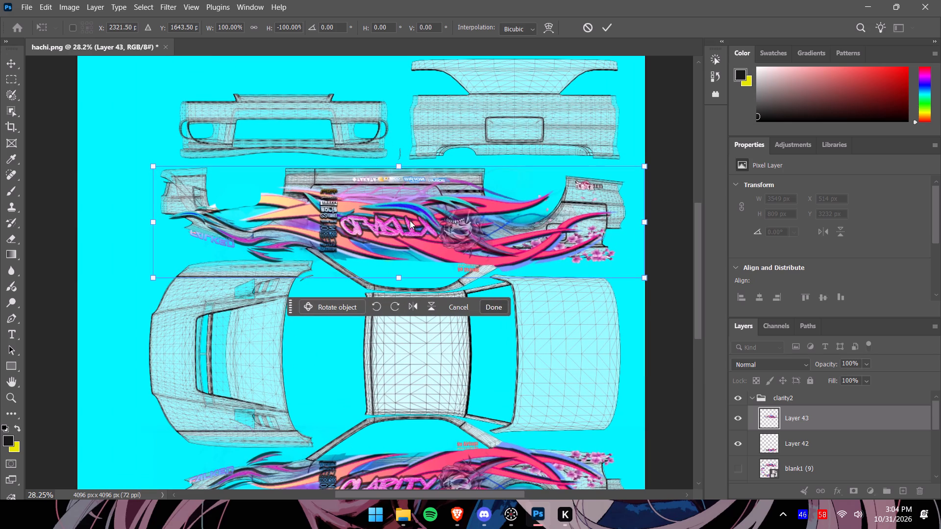
pyautogui.moveTo(409, 219); pyautogui.dragTo(410, 215)
pyautogui.keyDown('alt'); pyautogui.scroll(7, 413, 215); pyautogui.keyUp('alt')
pyautogui.moveTo(393, 235); pyautogui.dragTo(395, 229)
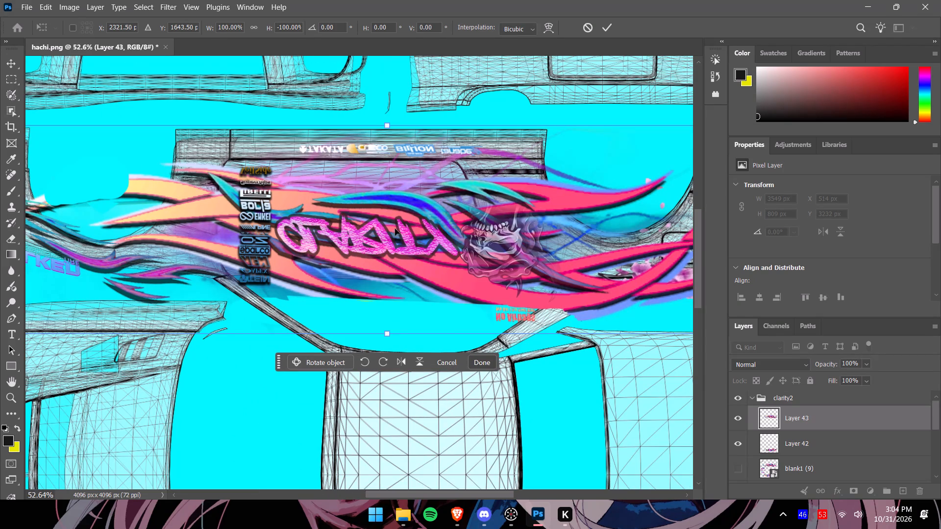
pyautogui.moveTo(395, 229); pyautogui.dragTo(397, 219)
pyautogui.click(389, 125)
pyautogui.moveTo(392, 195); pyautogui.dragTo(397, 181)
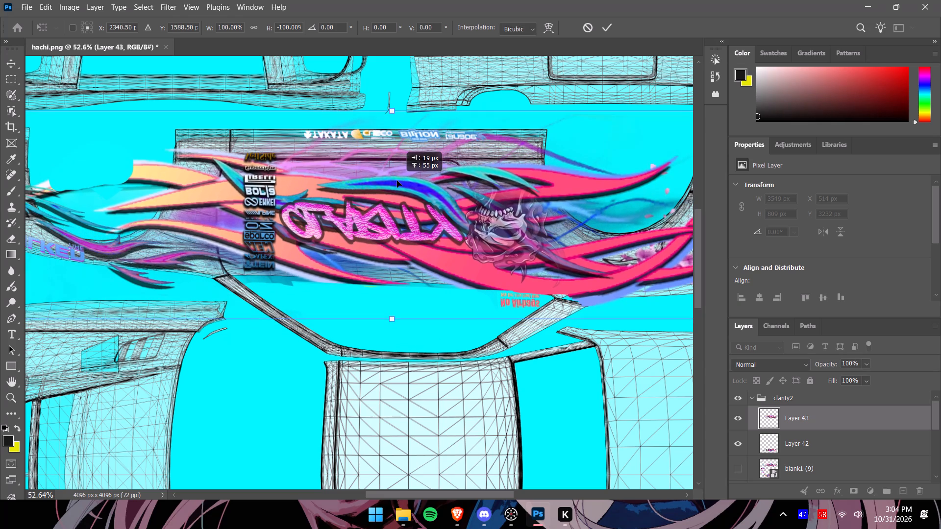
pyautogui.moveTo(397, 181); pyautogui.dragTo(396, 181)
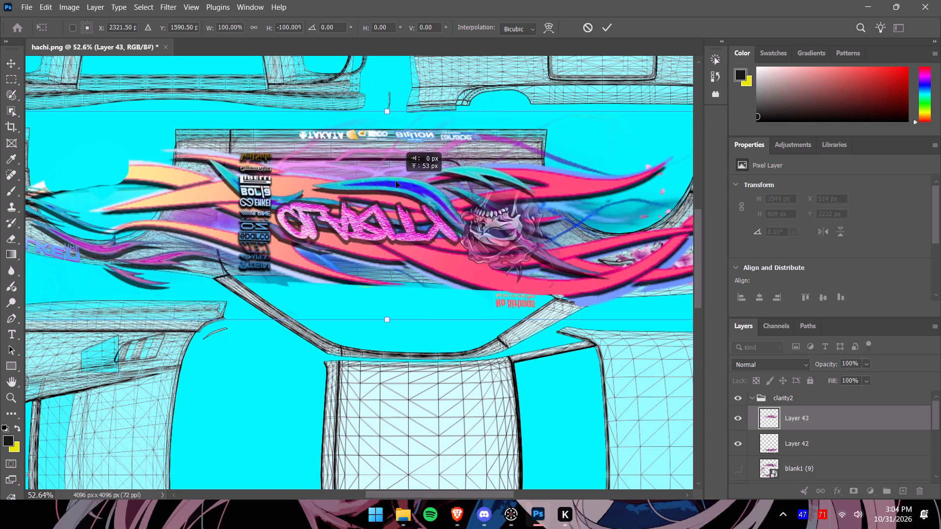
pyautogui.moveTo(396, 181); pyautogui.dragTo(389, 180)
# Lower the upper side artwork slightly against the rear wheel arch and bumper mesh, to about Y 1603.5 px.
pyautogui.keyDown('alt'); pyautogui.scroll(-2, 389, 180); pyautogui.keyUp('alt')
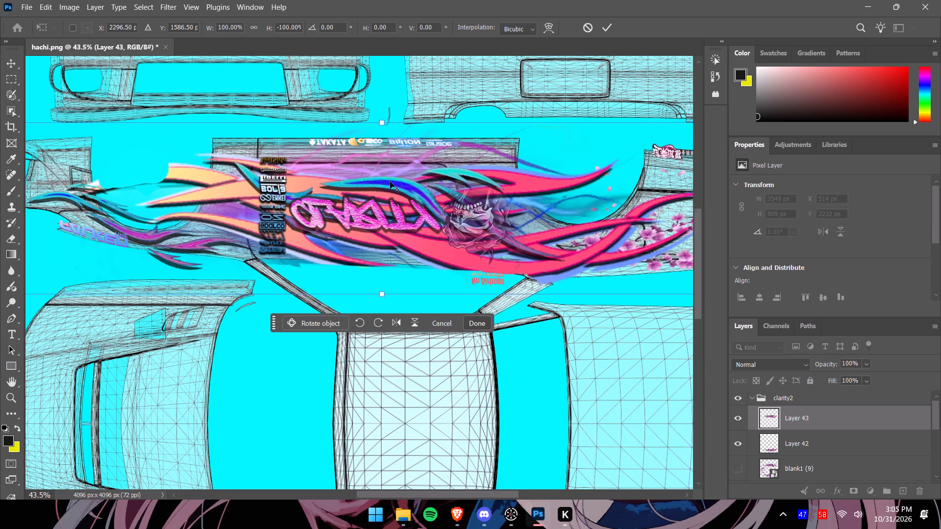
pyautogui.keyDown('alt'); pyautogui.scroll(-1, 391, 182); pyautogui.keyUp('alt')
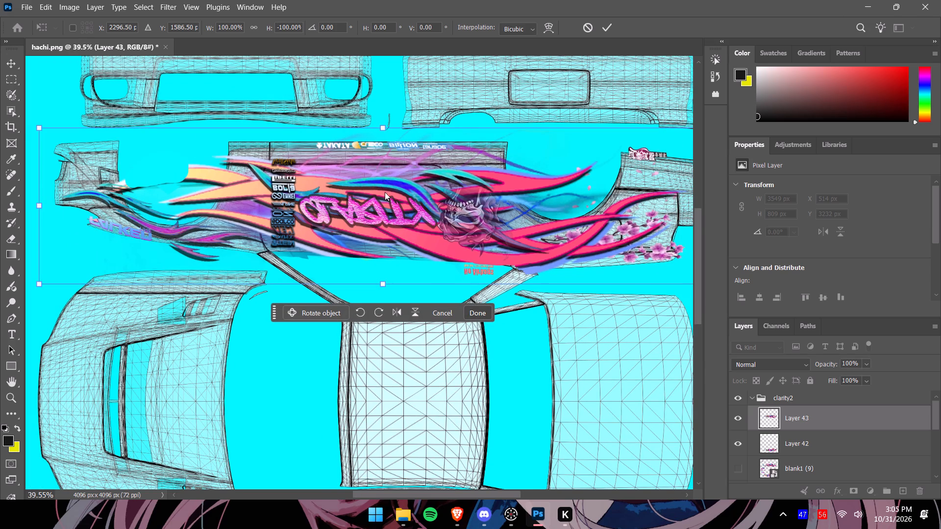
pyautogui.moveTo(699, 301); pyautogui.dragTo(693, 340)
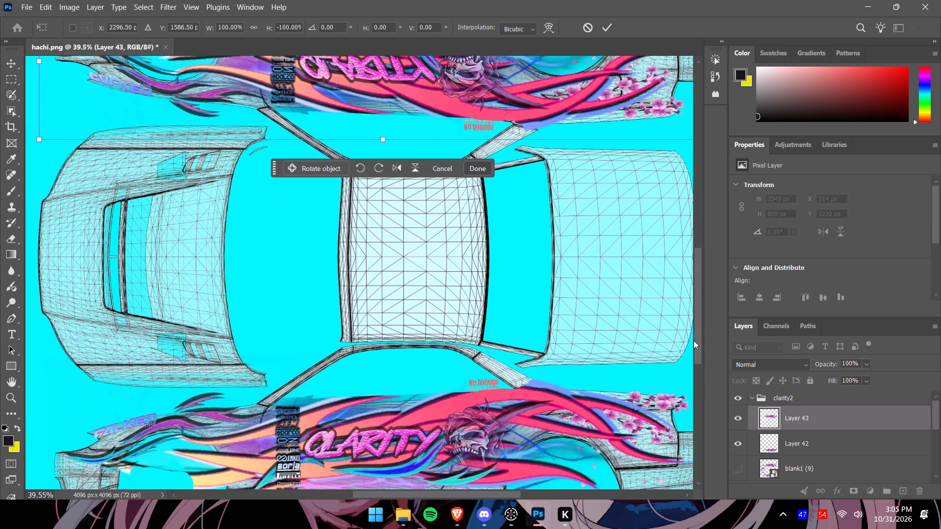
pyautogui.moveTo(693, 340); pyautogui.dragTo(692, 294)
pyautogui.moveTo(424, 206); pyautogui.dragTo(429, 210)
pyautogui.keyDown('alt'); pyautogui.scroll(6, 429, 210); pyautogui.keyUp('alt')
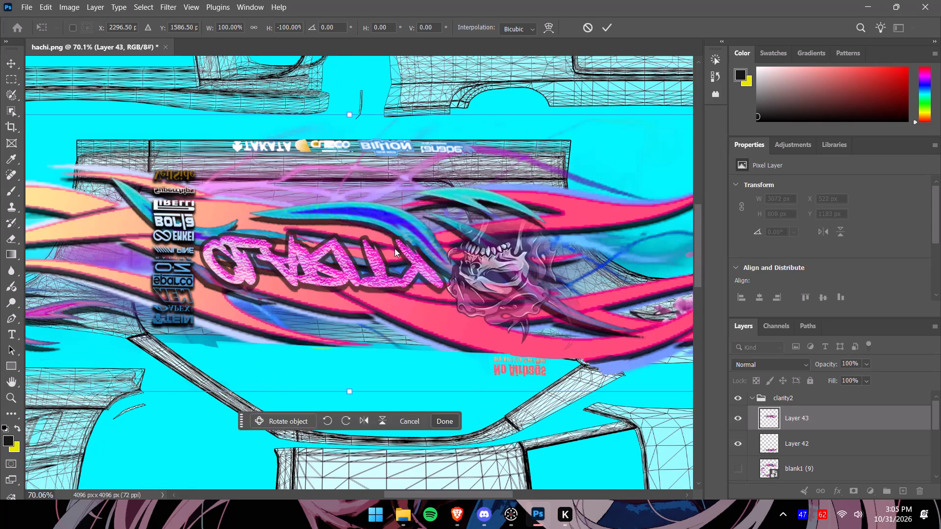
pyautogui.moveTo(494, 489); pyautogui.dragTo(514, 487)
pyautogui.moveTo(504, 493); pyautogui.dragTo(547, 488)
pyautogui.moveTo(298, 266); pyautogui.dragTo(298, 267)
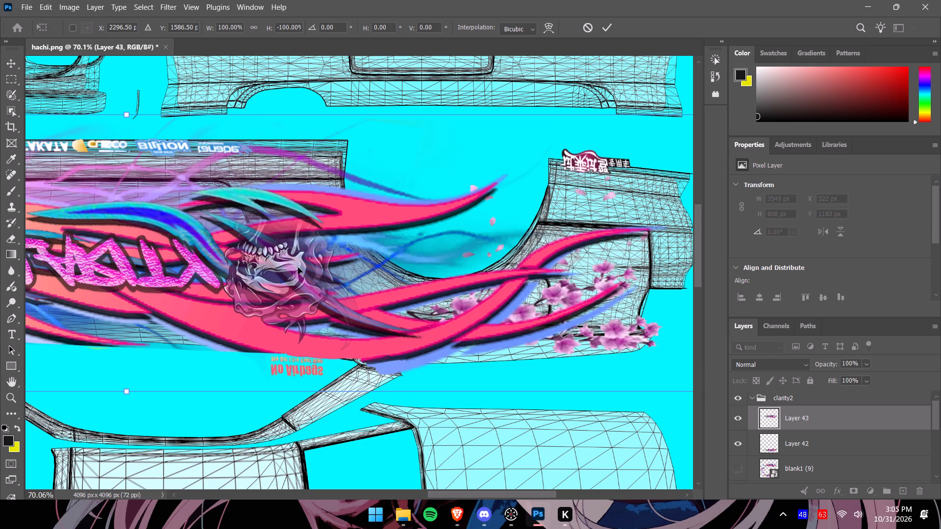
pyautogui.moveTo(298, 267); pyautogui.dragTo(298, 272)
# Shift the upper side artwork slightly rearward to match the lower side, at about X 2321.5, Y 1600.5 px, apply it, and select Layer 42.
pyautogui.moveTo(698, 256); pyautogui.dragTo(695, 280)
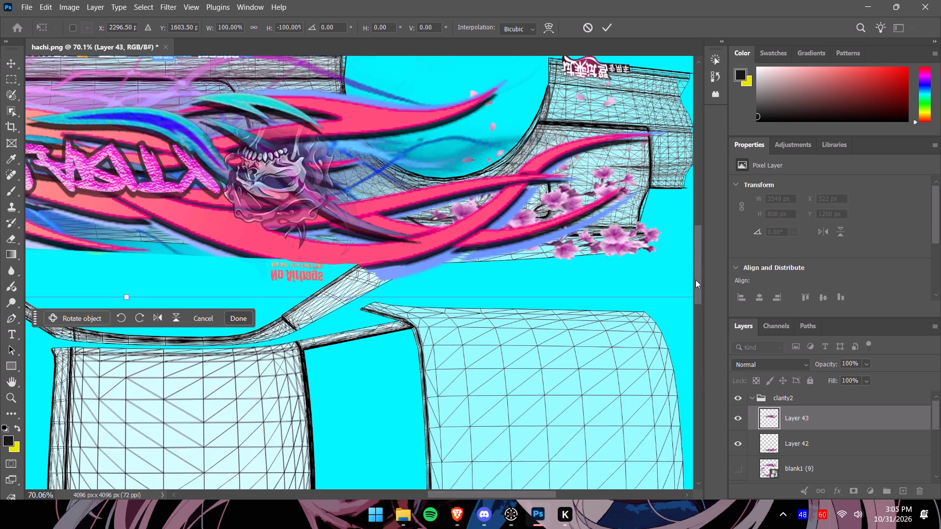
pyautogui.moveTo(695, 280); pyautogui.dragTo(684, 295)
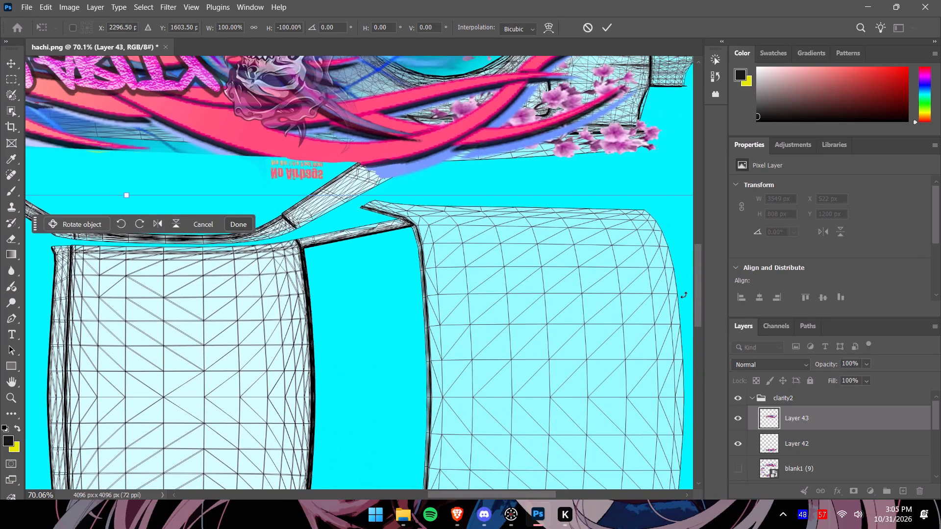
pyautogui.moveTo(684, 295); pyautogui.dragTo(686, 331)
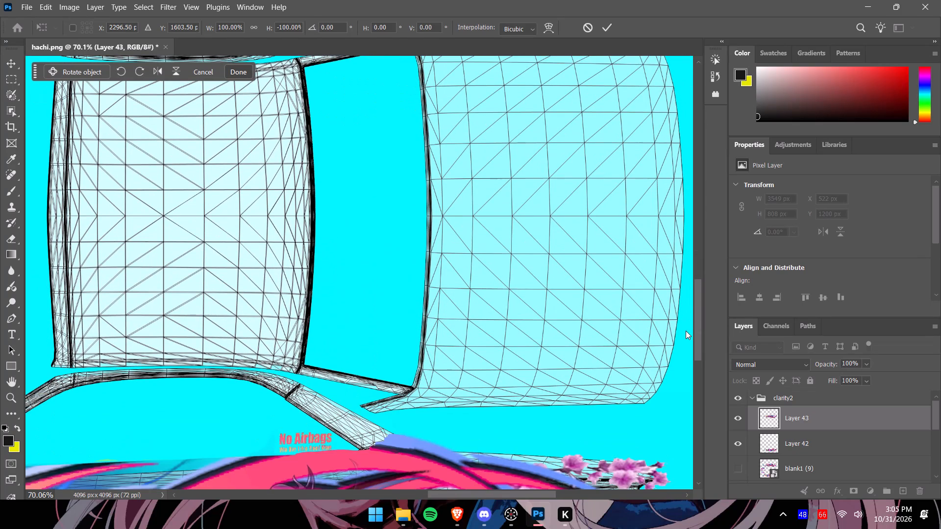
pyautogui.moveTo(686, 331); pyautogui.dragTo(685, 294)
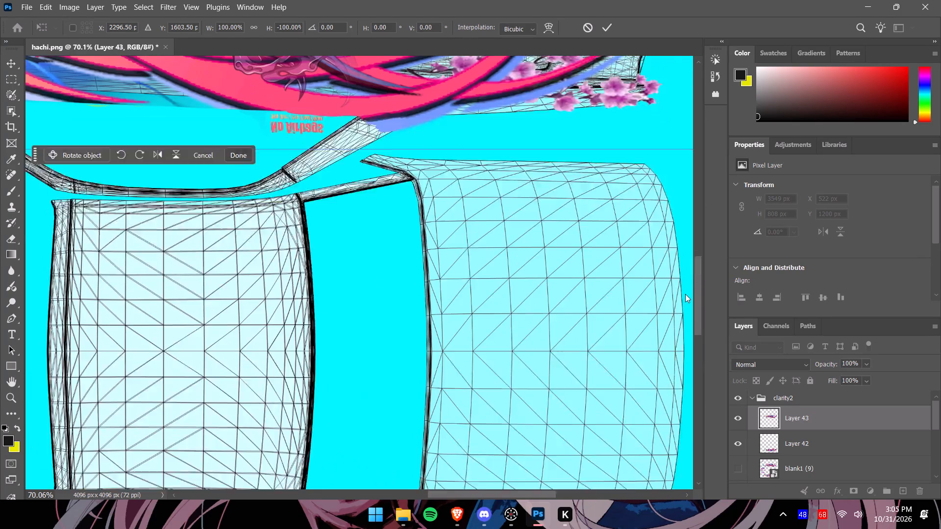
pyautogui.moveTo(685, 294); pyautogui.dragTo(686, 320)
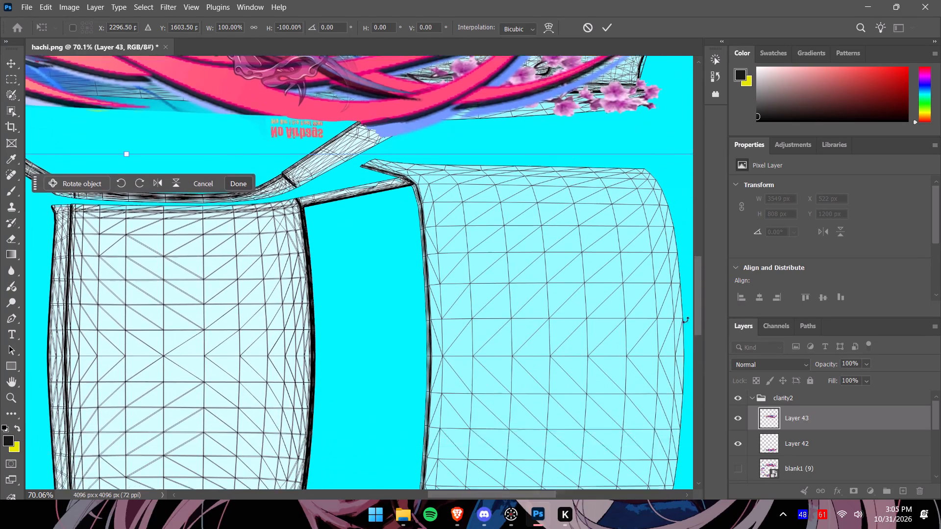
pyautogui.moveTo(686, 320); pyautogui.dragTo(687, 304)
pyautogui.keyDown('alt'); pyautogui.scroll(-2, 585, 256); pyautogui.keyUp('alt')
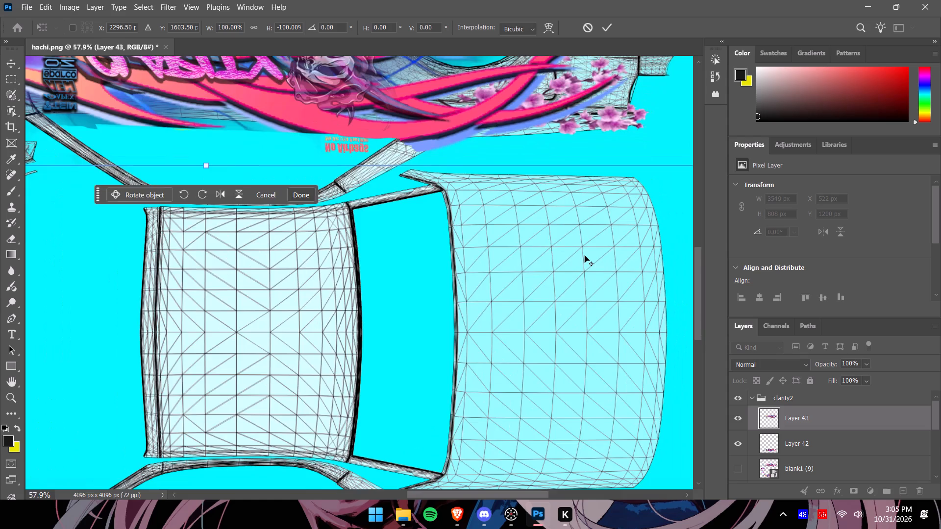
pyautogui.keyDown('alt'); pyautogui.scroll(-6, 585, 256); pyautogui.keyUp('alt')
pyautogui.moveTo(439, 139); pyautogui.dragTo(439, 139)
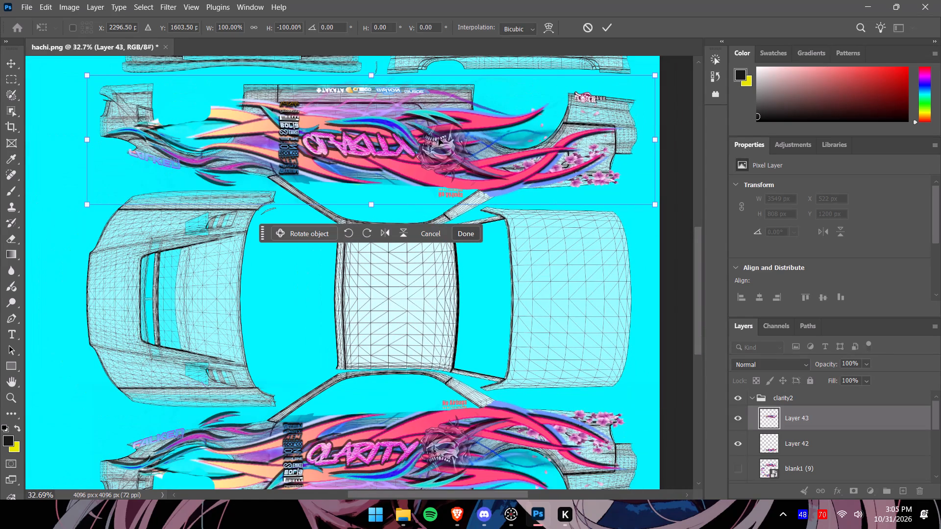
pyautogui.moveTo(439, 139); pyautogui.dragTo(447, 139)
pyautogui.click(372, 75)
pyautogui.click(414, 119)
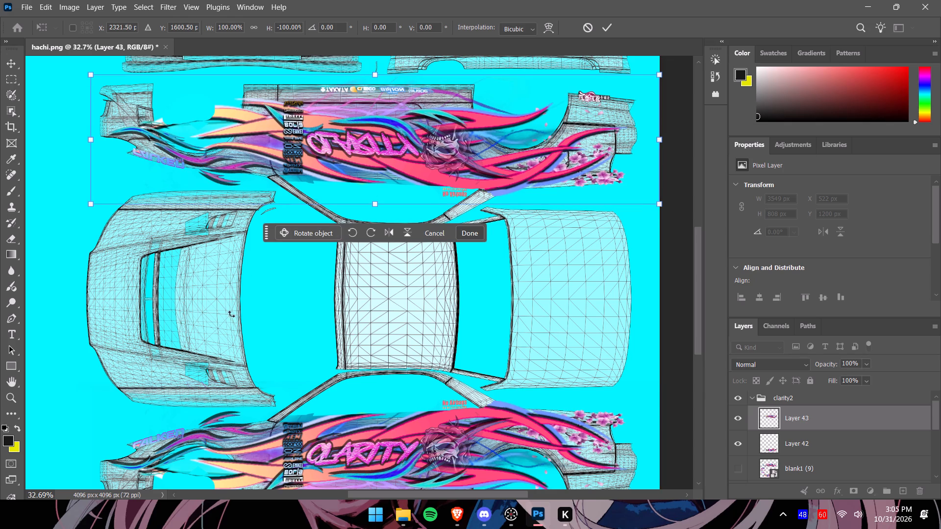
pyautogui.keyDown('alt'); pyautogui.scroll(5, 166, 392); pyautogui.keyUp('alt')
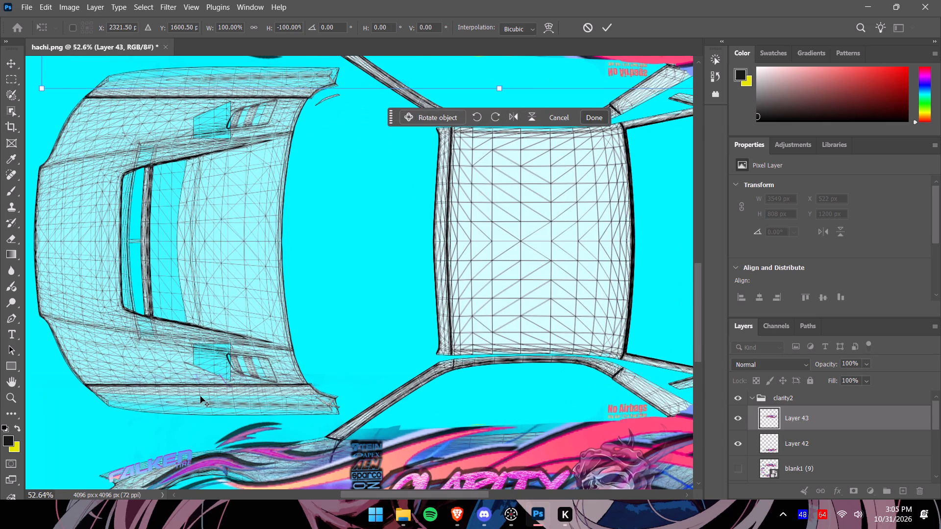
pyautogui.keyDown('alt'); pyautogui.scroll(-2, 200, 396); pyautogui.keyUp('alt')
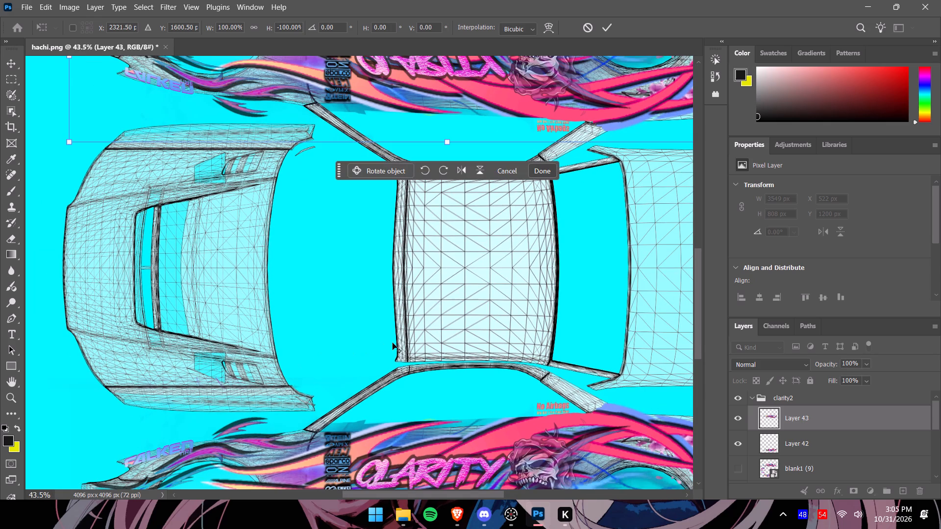
pyautogui.click(805, 447)
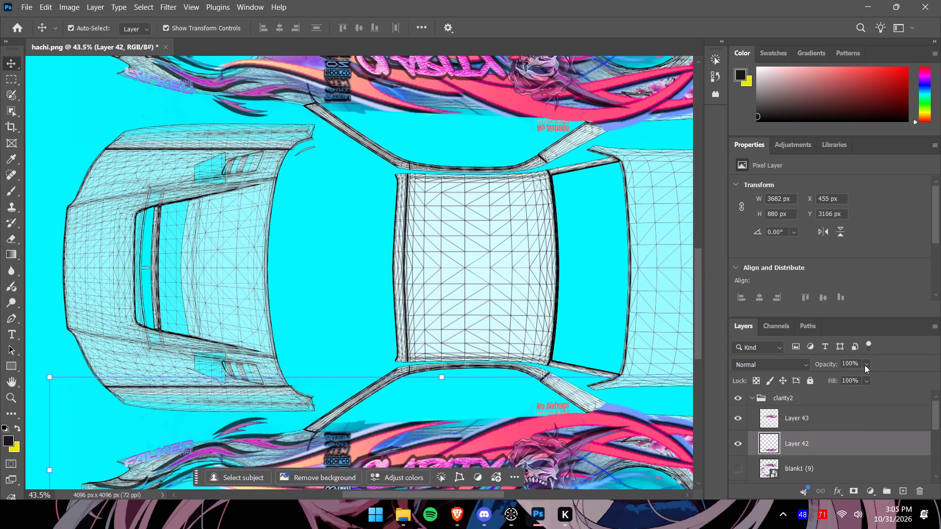
# Show the blank1 (9) livery layer and hide Layer 42 and Layer 43 in the clarity2 group.
pyautogui.moveTo(696, 313); pyautogui.dragTo(697, 344)
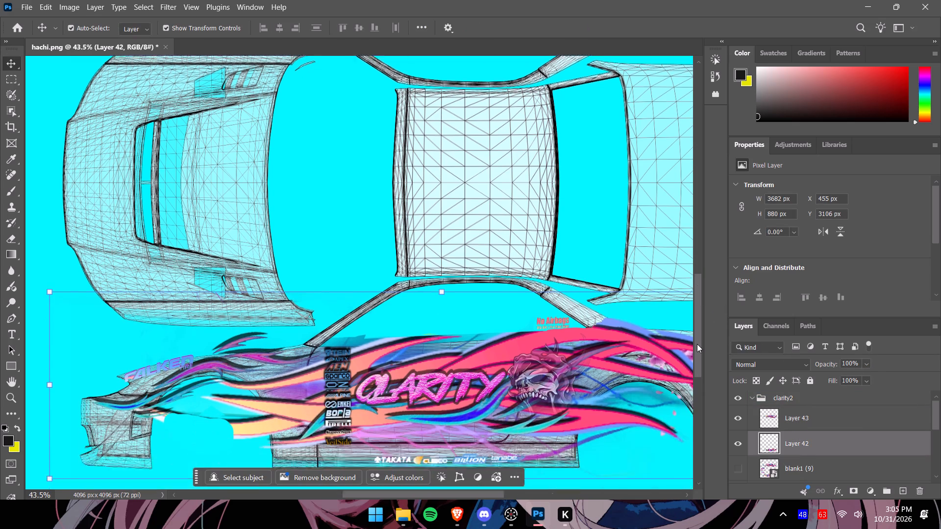
pyautogui.moveTo(697, 344); pyautogui.dragTo(702, 333)
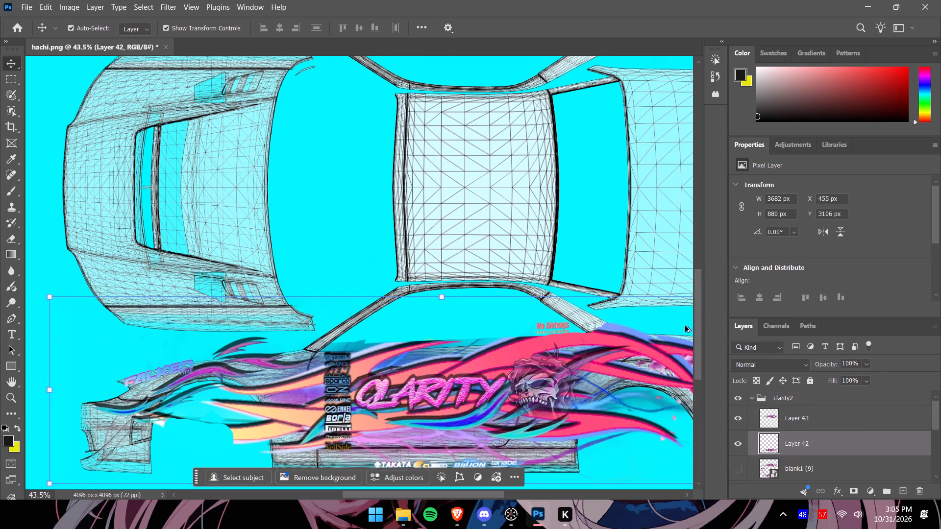
pyautogui.keyDown('alt'); pyautogui.scroll(-2, 641, 303); pyautogui.keyUp('alt')
pyautogui.moveTo(699, 336); pyautogui.dragTo(698, 318)
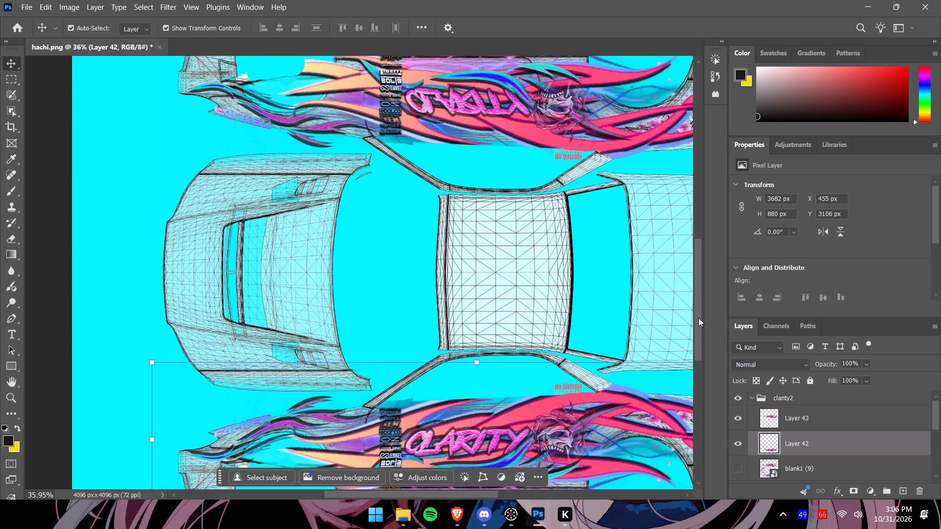
pyautogui.moveTo(698, 318); pyautogui.dragTo(693, 302)
pyautogui.keyDown('alt'); pyautogui.scroll(-5, 631, 298); pyautogui.keyUp('alt')
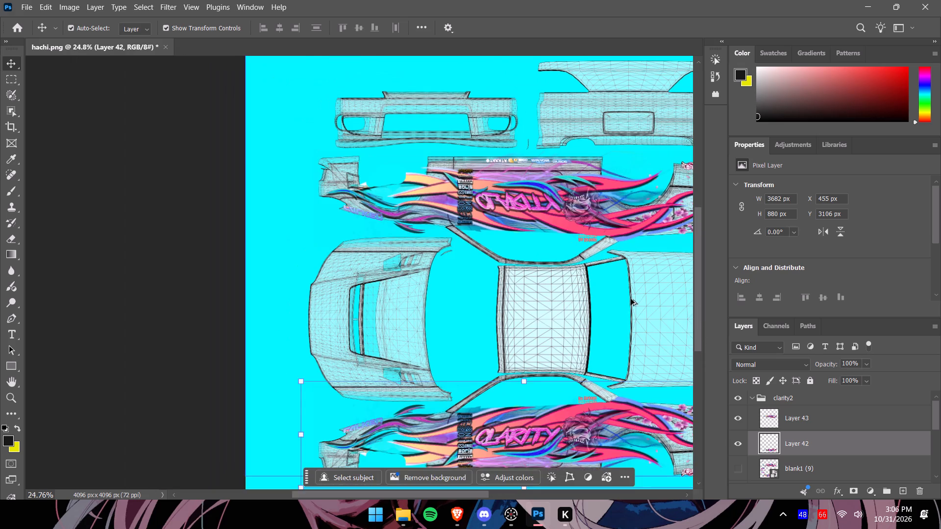
pyautogui.moveTo(478, 494); pyautogui.dragTo(516, 492)
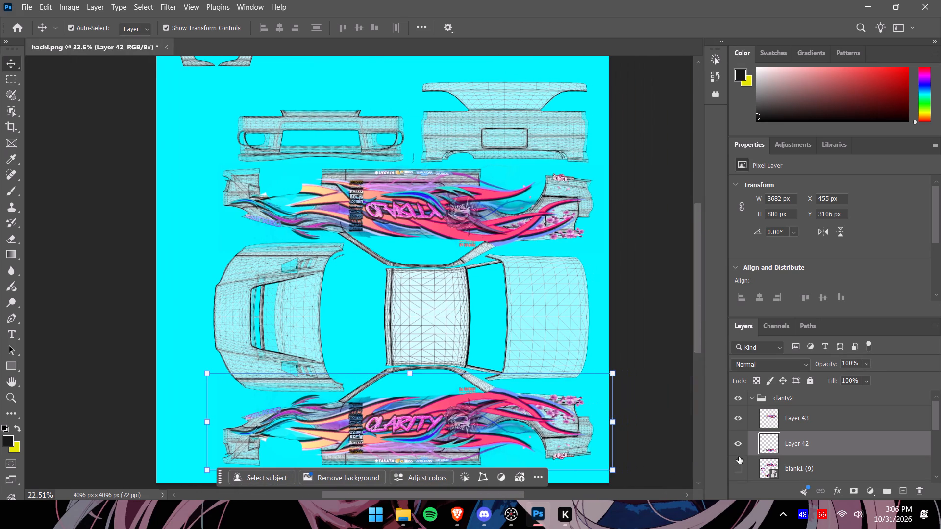
pyautogui.click(741, 466)
pyautogui.click(739, 443)
pyautogui.click(737, 420)
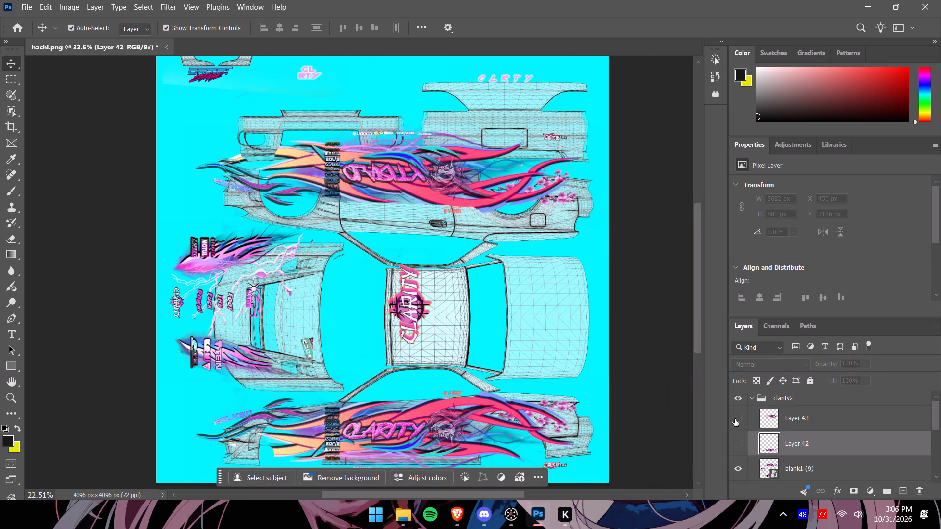
# Copy the front hood artwork, a rectangle about 1629 × 1399 px, from blank1 (9) and paste it as a new layer.
pyautogui.click(14, 76)
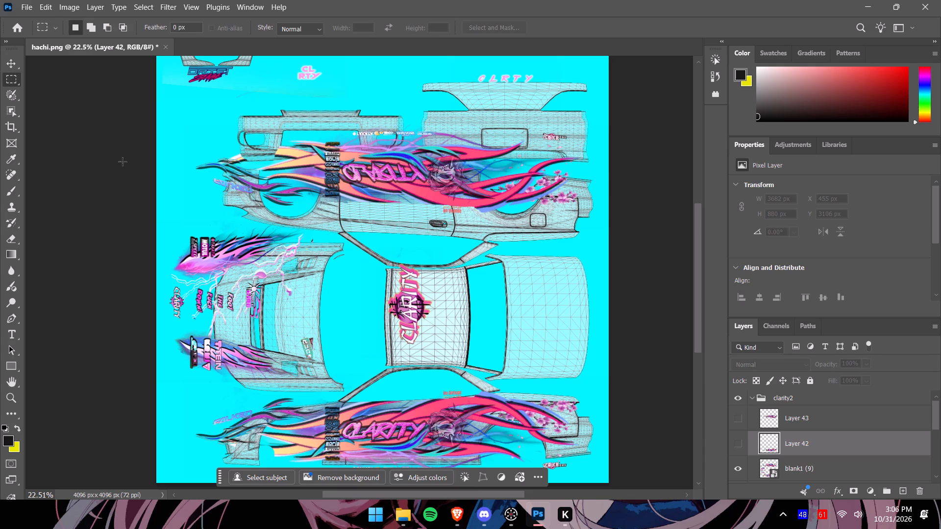
pyautogui.moveTo(159, 227); pyautogui.dragTo(169, 232)
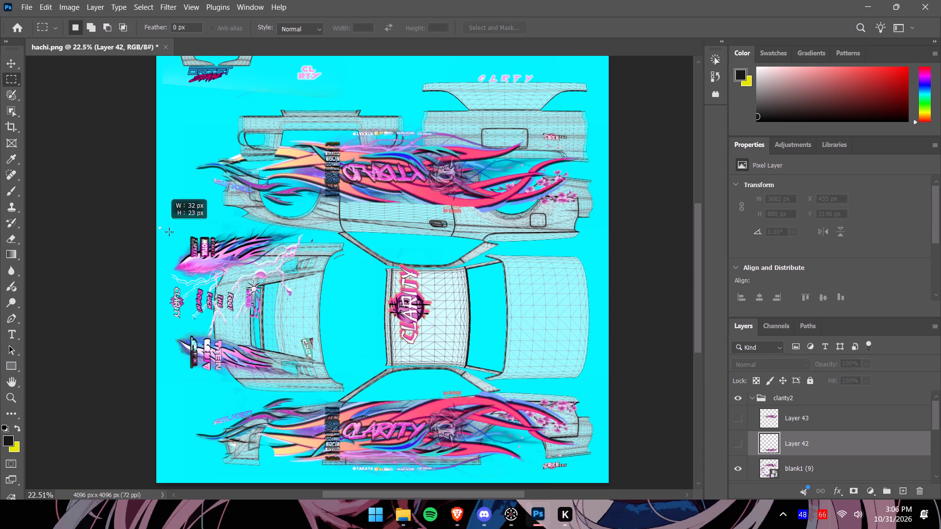
pyautogui.moveTo(169, 232); pyautogui.dragTo(337, 382)
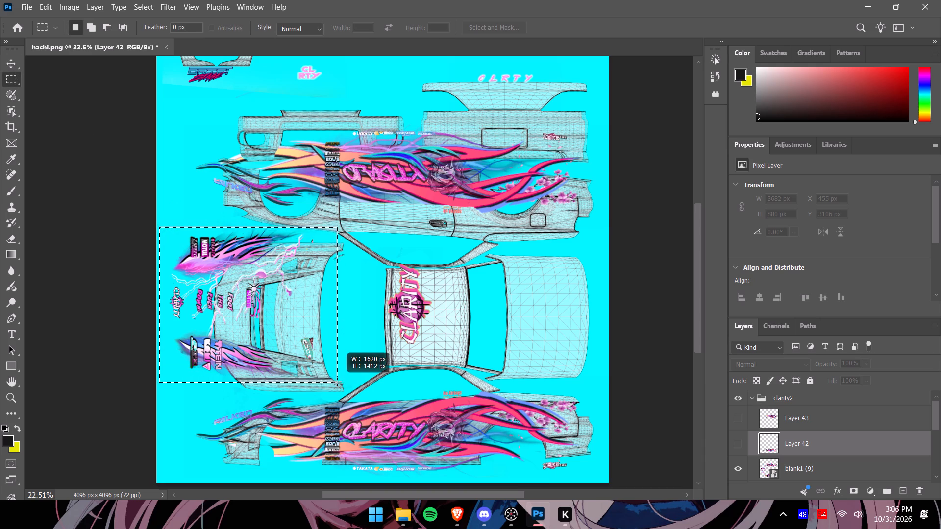
pyautogui.moveTo(337, 382); pyautogui.dragTo(338, 381)
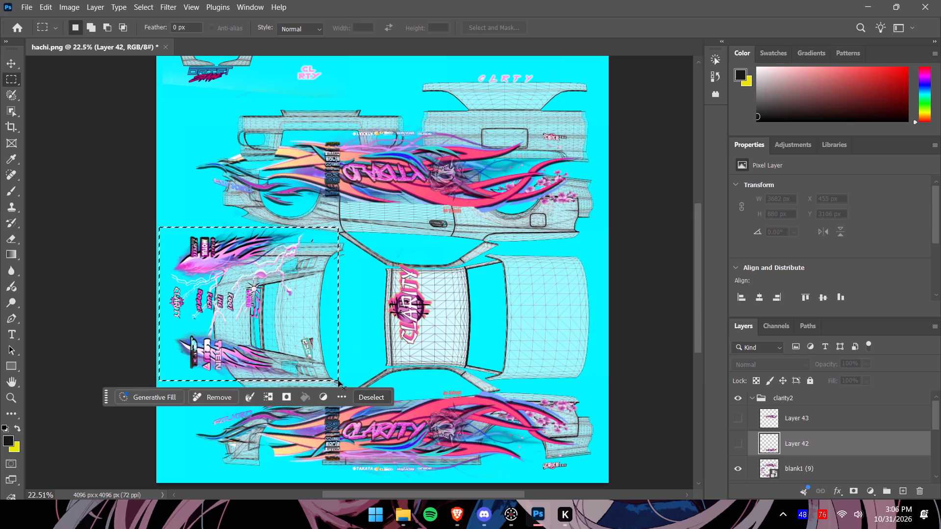
pyautogui.click(822, 469)
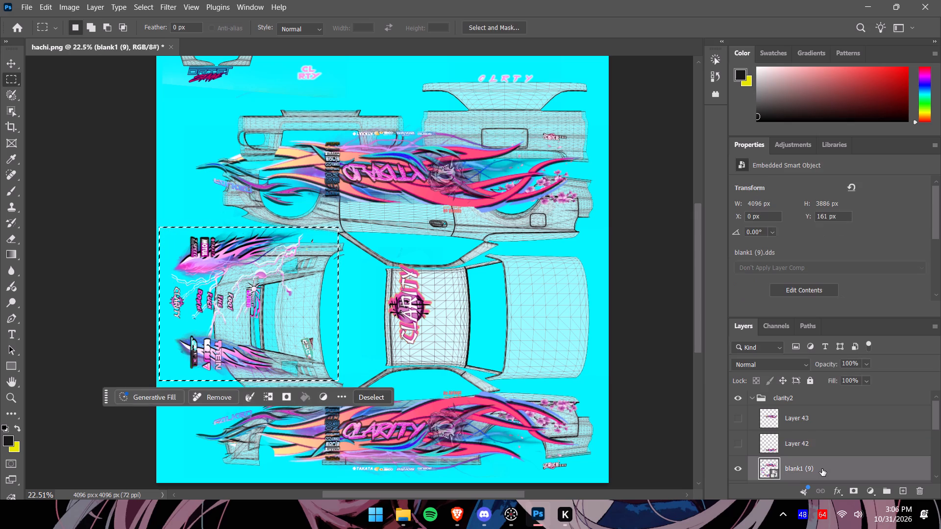
pyautogui.hotkey('ctrl', 'c')
pyautogui.hotkey('ctrl', 'v')
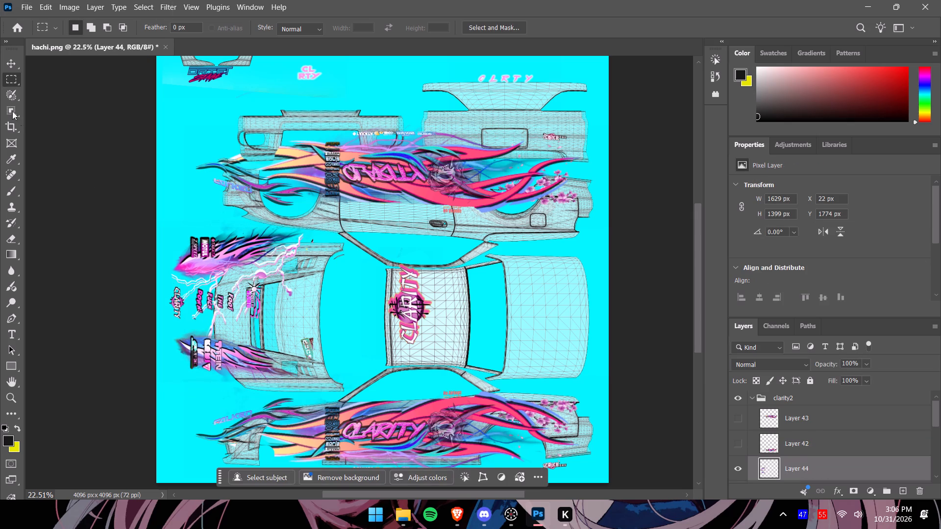
# Hide blank1 (9) and move the pasted hood artwork over the hood mesh, centring it at about X 1162.5, Y 2597.5 px.
pyautogui.scroll(-1, 754, 451)
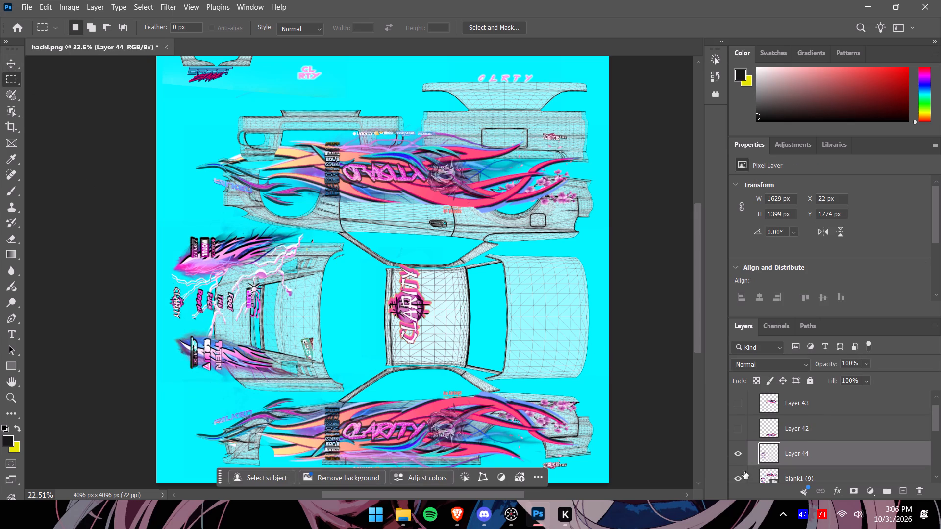
pyautogui.click(740, 474)
pyautogui.click(14, 68)
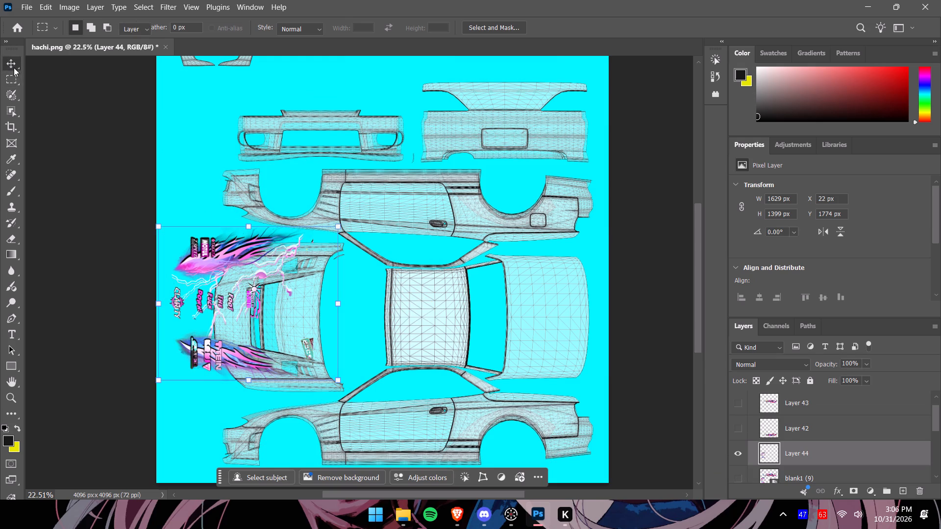
pyautogui.moveTo(266, 301); pyautogui.dragTo(278, 302)
pyautogui.click(337, 304)
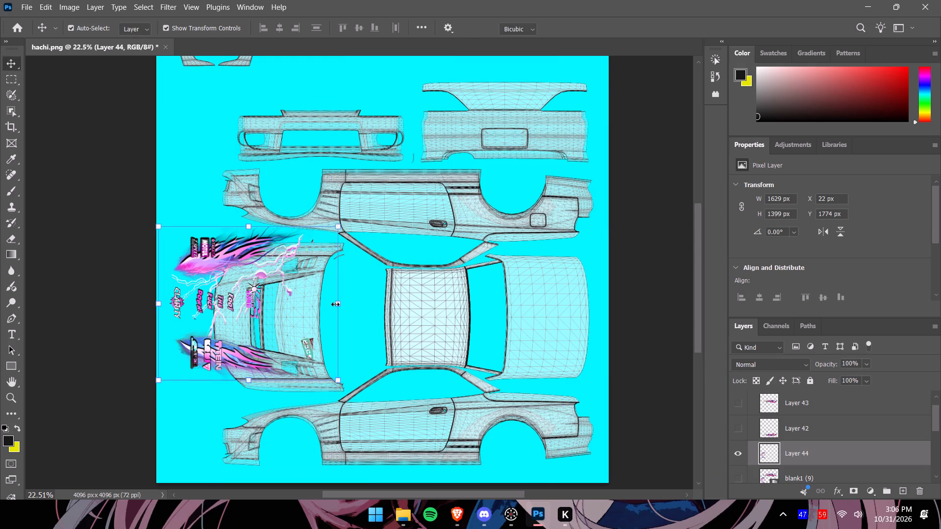
pyautogui.moveTo(275, 303); pyautogui.dragTo(315, 317)
# Narrow the hood artwork from its front edge to about 96.3% width and shift it rearward to about X 1214.5, Y 2595.5 px.
pyautogui.keyDown('alt'); pyautogui.scroll(9, 270, 319); pyautogui.keyUp('alt')
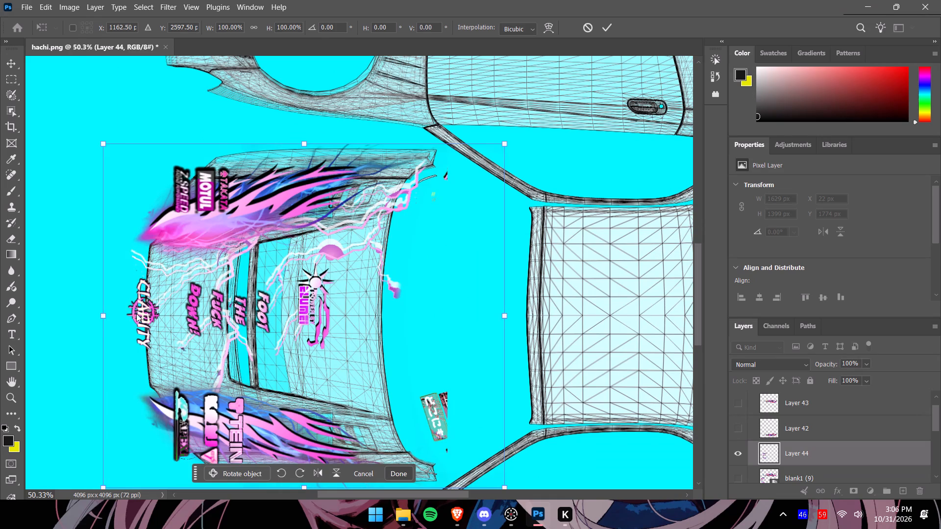
pyautogui.moveTo(103, 314); pyautogui.dragTo(110, 314)
pyautogui.moveTo(104, 315); pyautogui.dragTo(117, 315)
pyautogui.moveTo(102, 316); pyautogui.dragTo(111, 316)
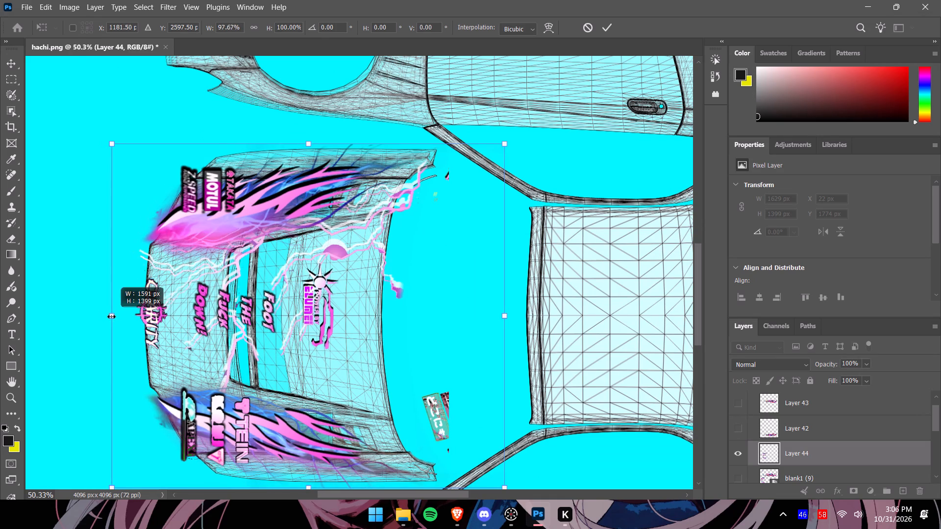
pyautogui.moveTo(111, 316); pyautogui.dragTo(117, 316)
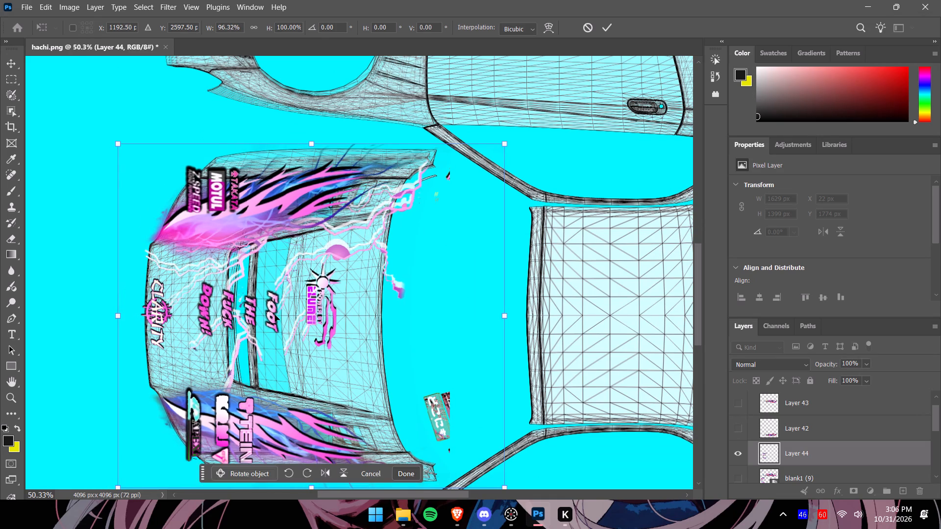
pyautogui.moveTo(275, 315); pyautogui.dragTo(280, 314)
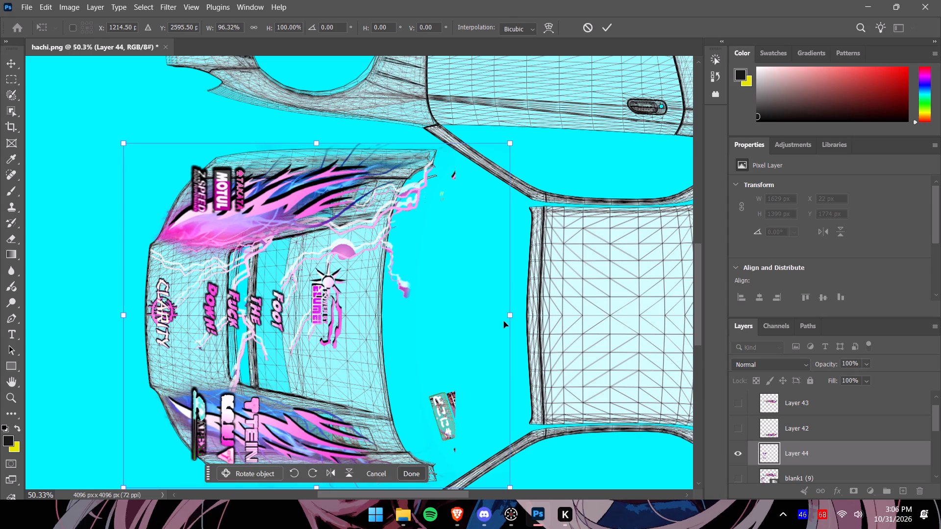
# Shrink the hood artwork to about 91.5% width and 94.8% height so it sits inside the hood outline.
pyautogui.moveTo(510, 317); pyautogui.dragTo(495, 317)
pyautogui.moveTo(311, 144); pyautogui.dragTo(315, 154)
pyautogui.scroll(-1, 275, 382)
pyautogui.scroll(-2, 298, 450)
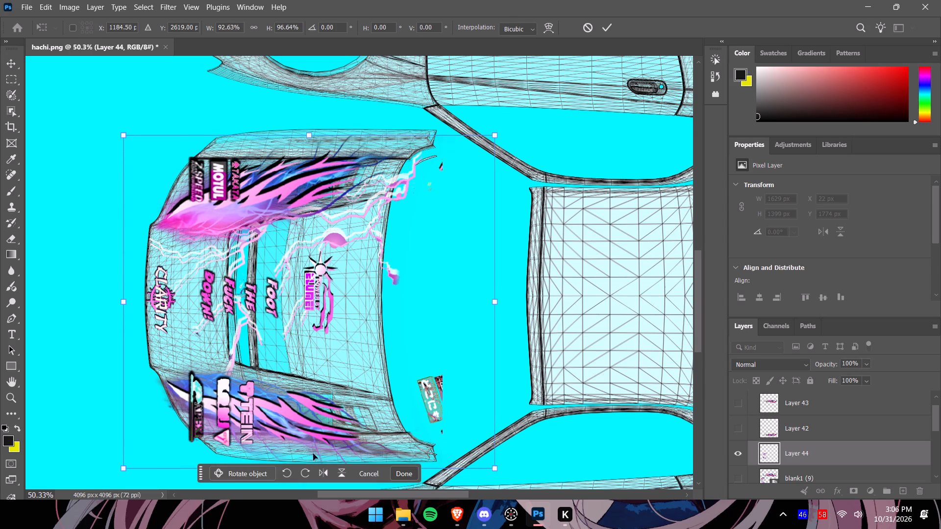
pyautogui.moveTo(311, 458); pyautogui.dragTo(311, 452)
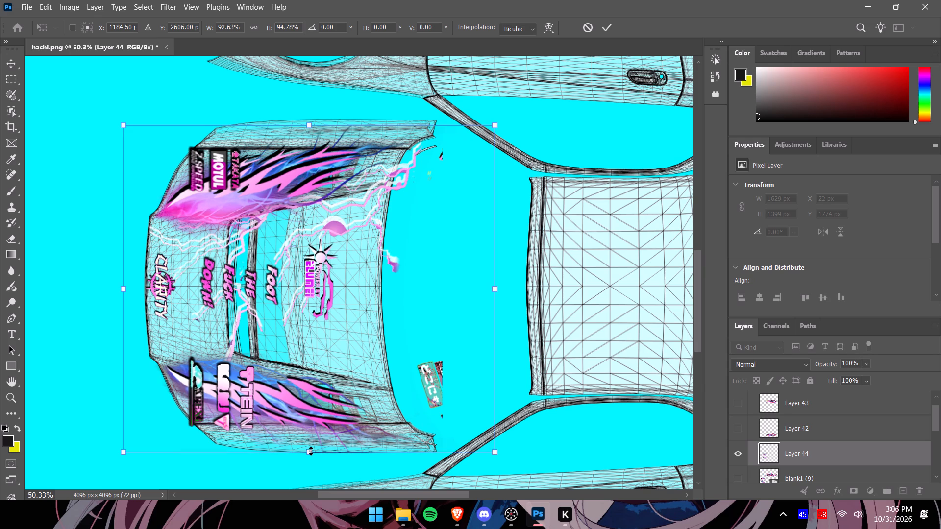
pyautogui.moveTo(124, 288); pyautogui.dragTo(129, 288)
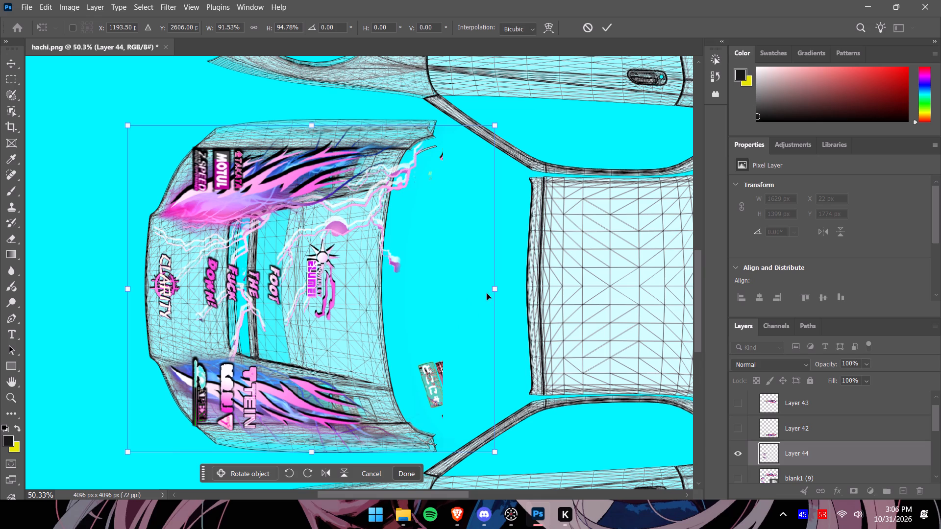
# Stretch the hood artwork's rear edge toward the roof to a width of about 1600 px and apply the transform.
pyautogui.moveTo(497, 290); pyautogui.dragTo(527, 292)
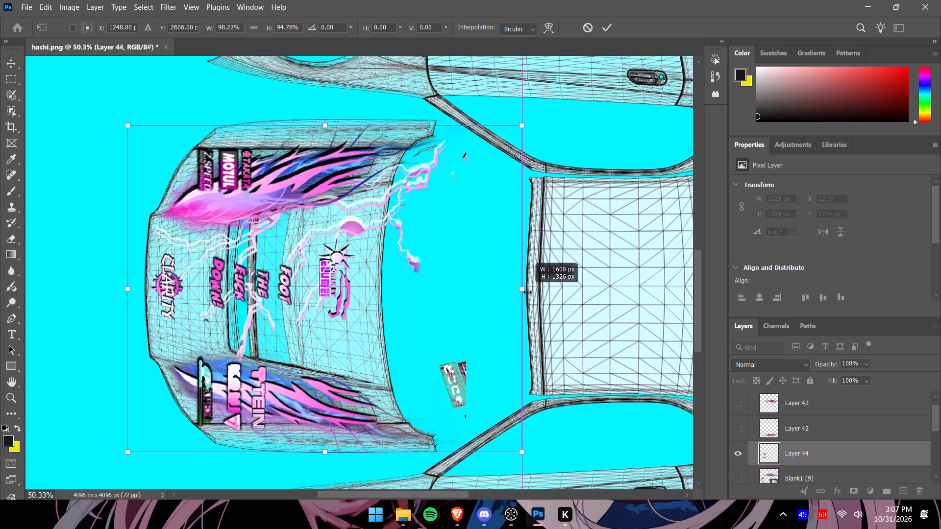
pyautogui.moveTo(527, 292); pyautogui.dragTo(529, 292)
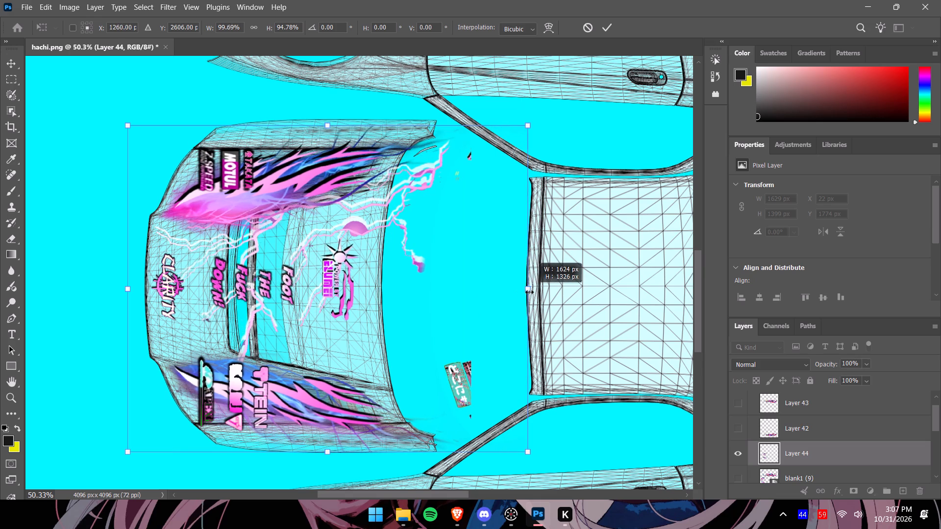
pyautogui.moveTo(529, 292); pyautogui.dragTo(528, 292)
pyautogui.click(419, 472)
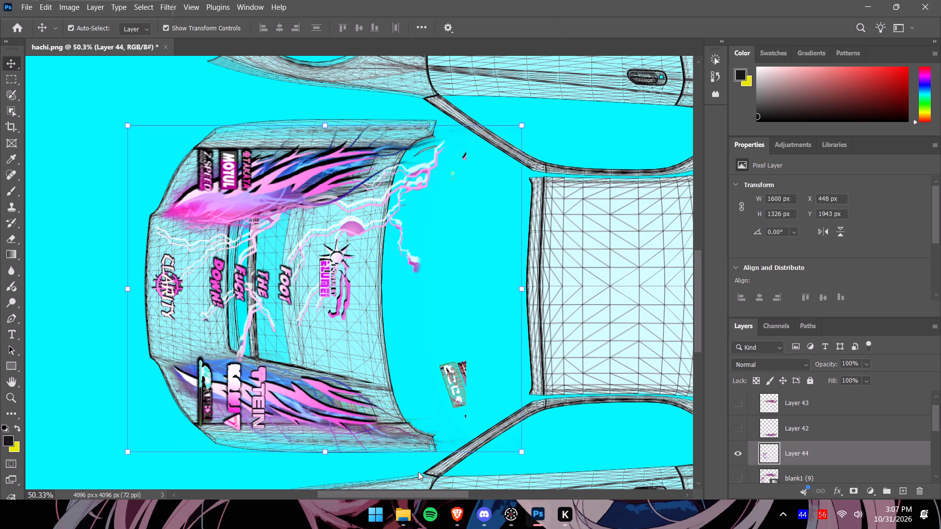
# Hide the fitted hood artwork on Layer 44, then show and select the blank1 (9) livery layer.
pyautogui.keyDown('alt'); pyautogui.scroll(-3, 435, 383); pyautogui.keyUp('alt')
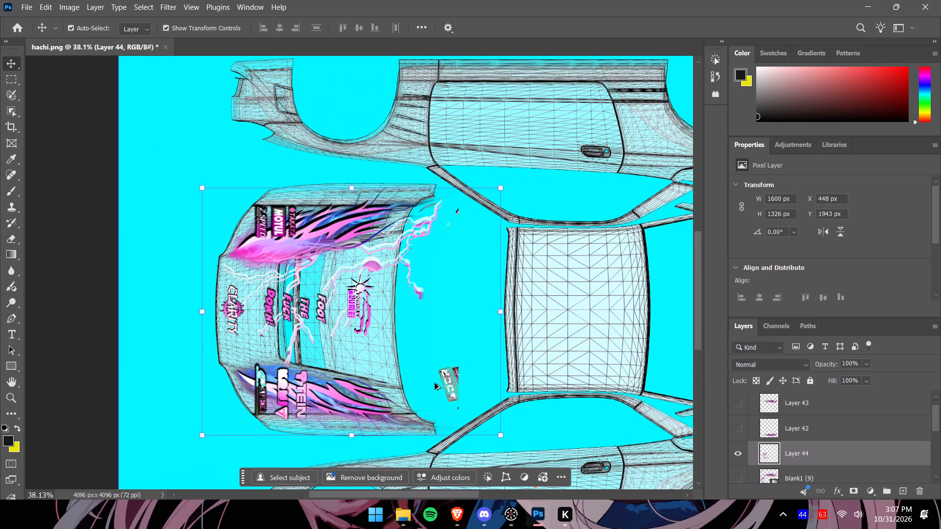
pyautogui.keyDown('alt'); pyautogui.scroll(-3, 435, 383); pyautogui.keyUp('alt')
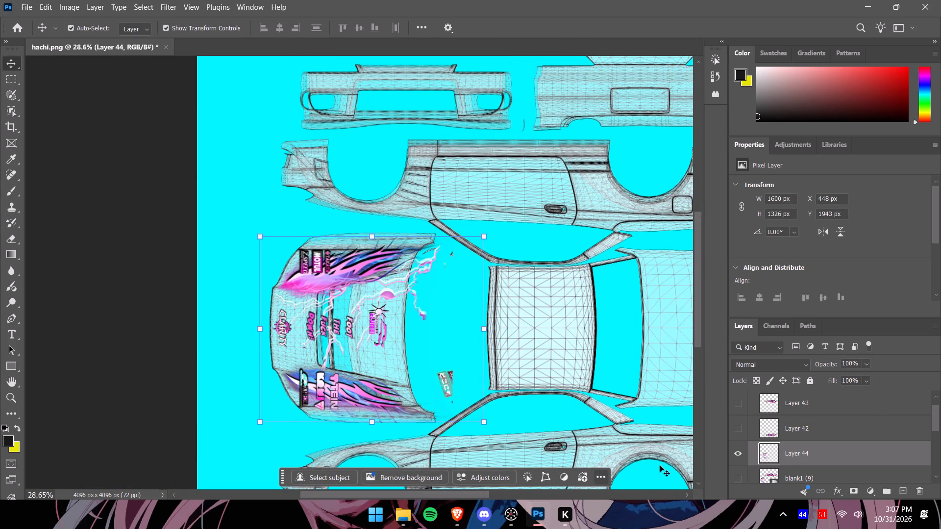
pyautogui.click(740, 456)
pyautogui.click(738, 479)
pyautogui.click(815, 475)
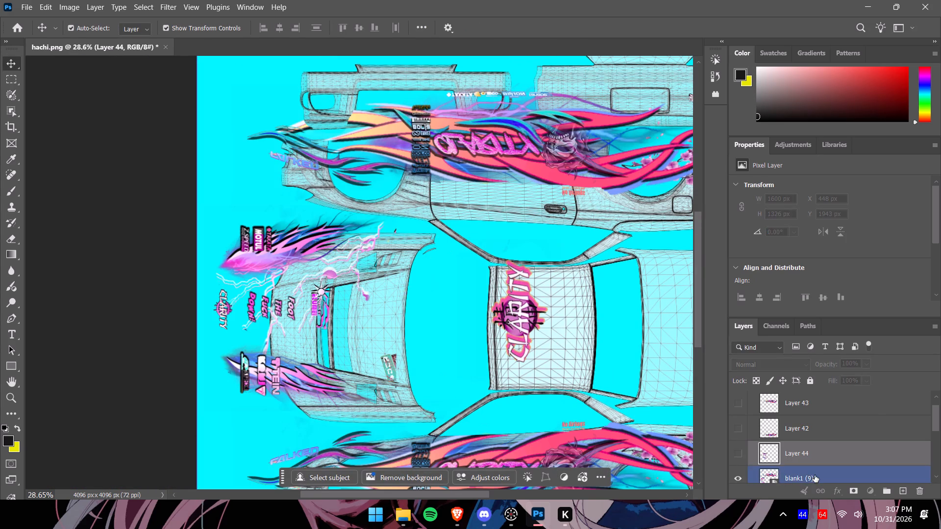
# Copy the CLARITY roof logo area, about 939 × 1093 px, from blank1 (9) and paste it as a new layer.
pyautogui.moveTo(697, 313); pyautogui.dragTo(700, 325)
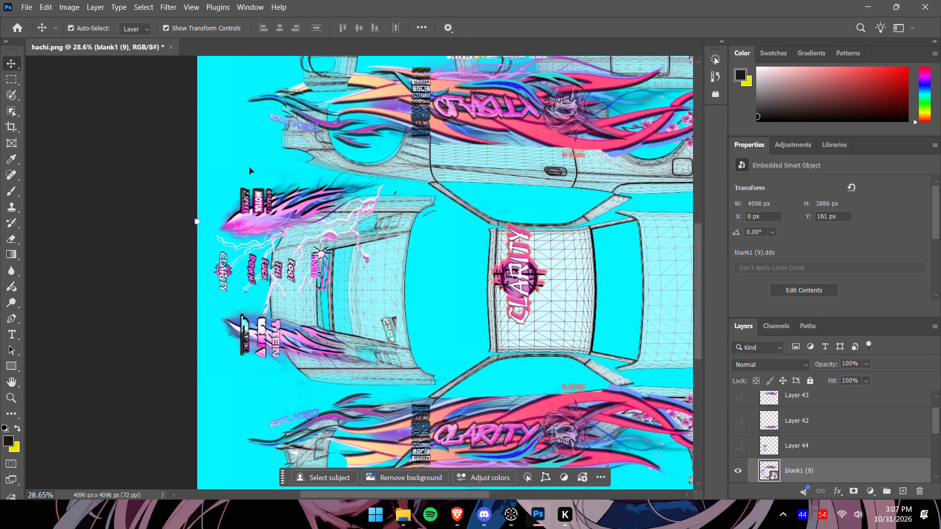
pyautogui.click(11, 79)
pyautogui.moveTo(462, 201); pyautogui.dragTo(510, 224)
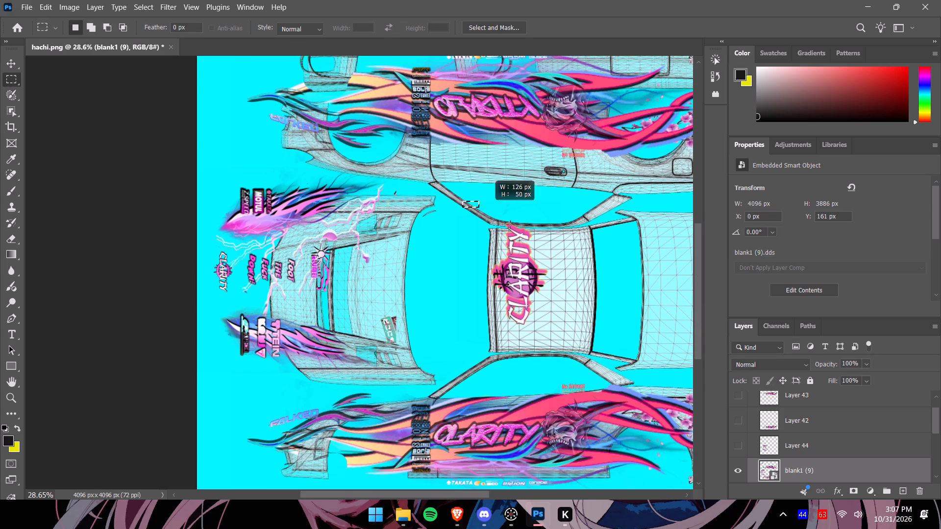
pyautogui.moveTo(510, 224); pyautogui.dragTo(594, 354)
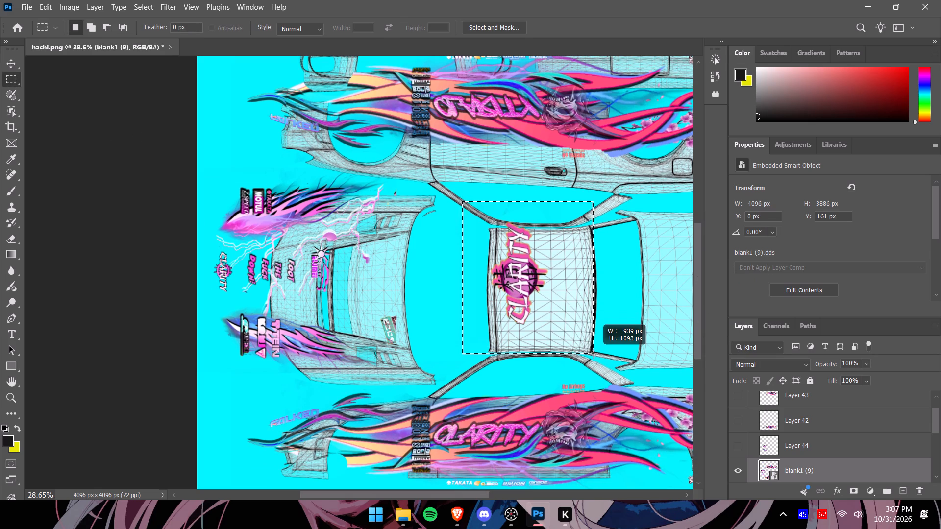
pyautogui.moveTo(594, 354); pyautogui.dragTo(594, 354)
pyautogui.hotkey('ctrl', 'c')
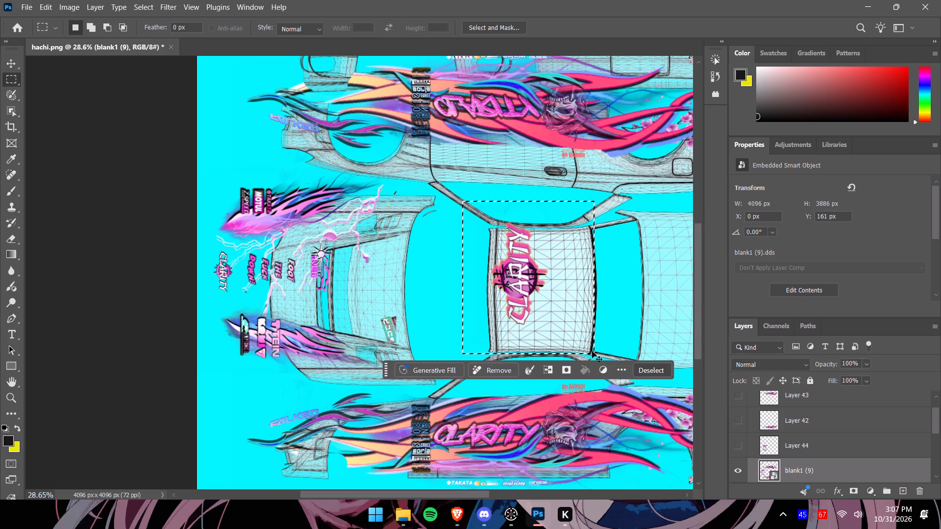
pyautogui.hotkey('ctrl', 'v')
# Hide blank1 (9) and move the pasted roof logo over the roof mesh, centring it at about X 2400, Y 2555.5 px.
pyautogui.scroll(-1, 738, 467)
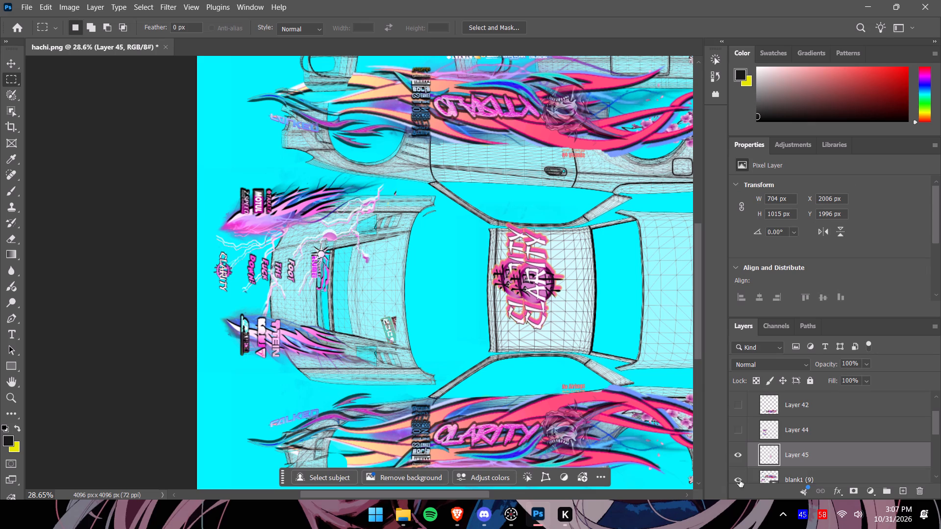
pyautogui.click(739, 480)
pyautogui.click(8, 65)
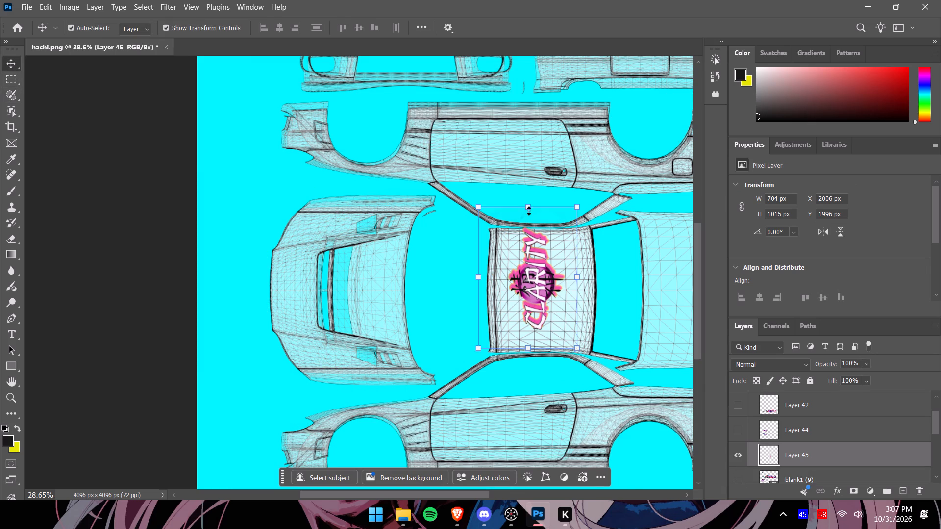
pyautogui.click(526, 208)
pyautogui.moveTo(541, 284); pyautogui.dragTo(545, 294)
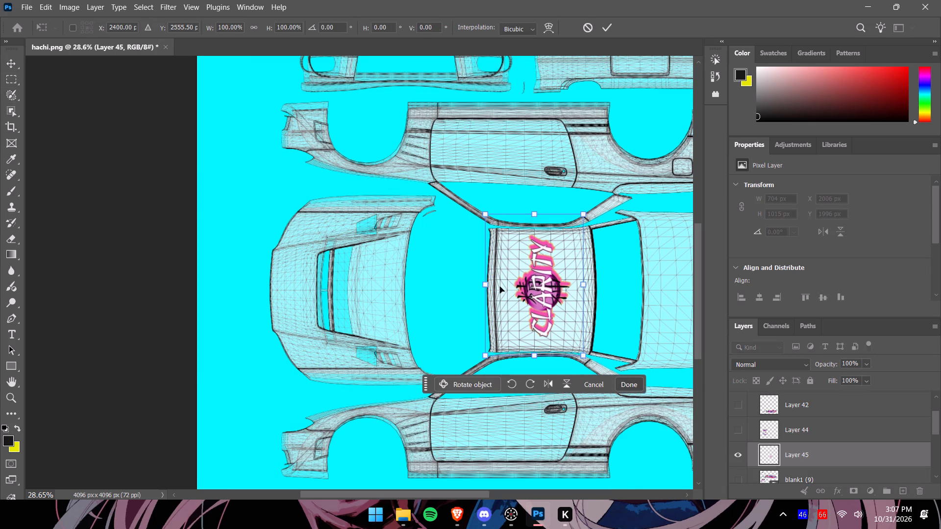
# Resize the roof logo to about 91.6% width and 90% height, centre it near X 2426.5, Y 2572 px, and apply the transform.
pyautogui.moveTo(488, 283); pyautogui.dragTo(496, 285)
pyautogui.moveTo(538, 215); pyautogui.dragTo(538, 216)
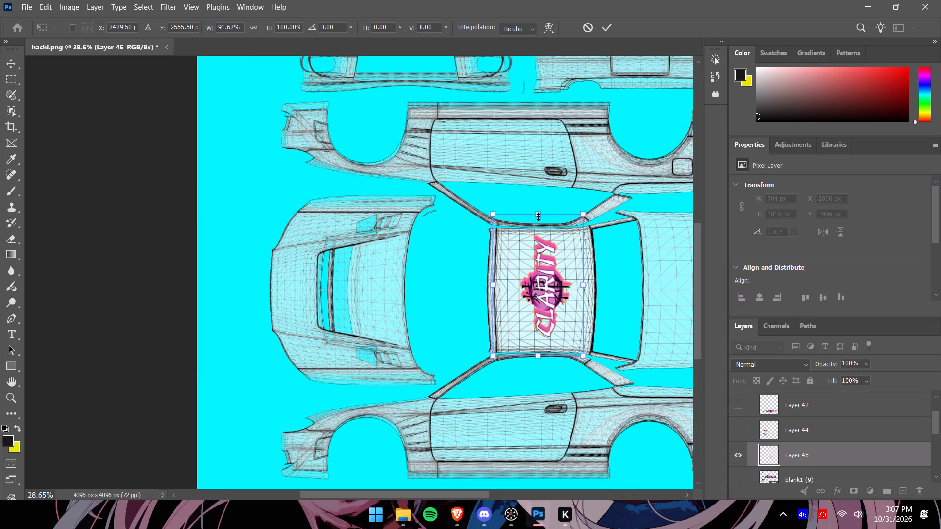
pyautogui.moveTo(538, 216); pyautogui.dragTo(538, 223)
pyautogui.click(540, 359)
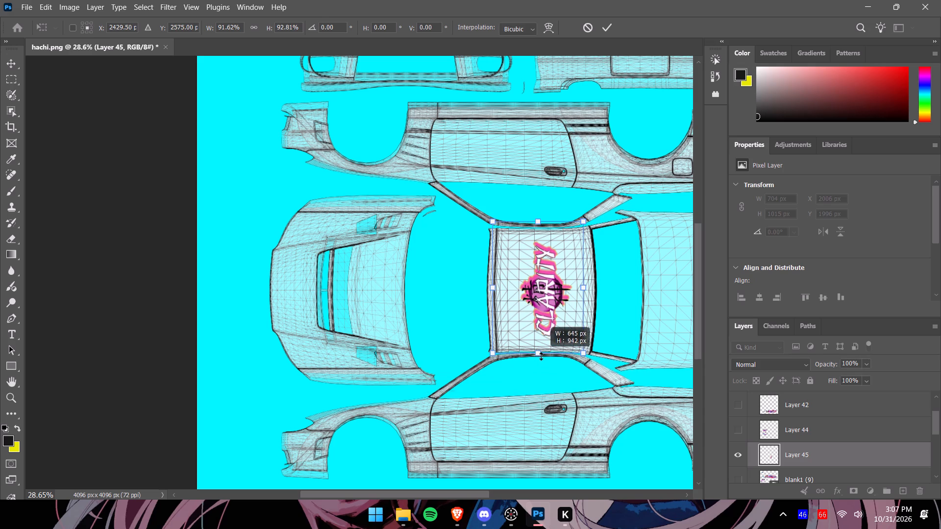
pyautogui.click(539, 220)
pyautogui.click(545, 308)
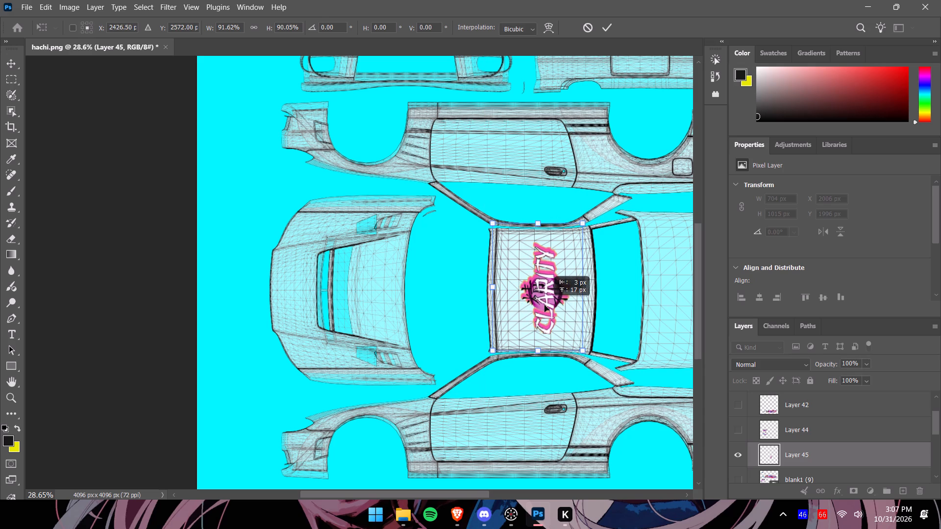
pyautogui.keyDown('alt'); pyautogui.scroll(7, 587, 322); pyautogui.keyUp('alt')
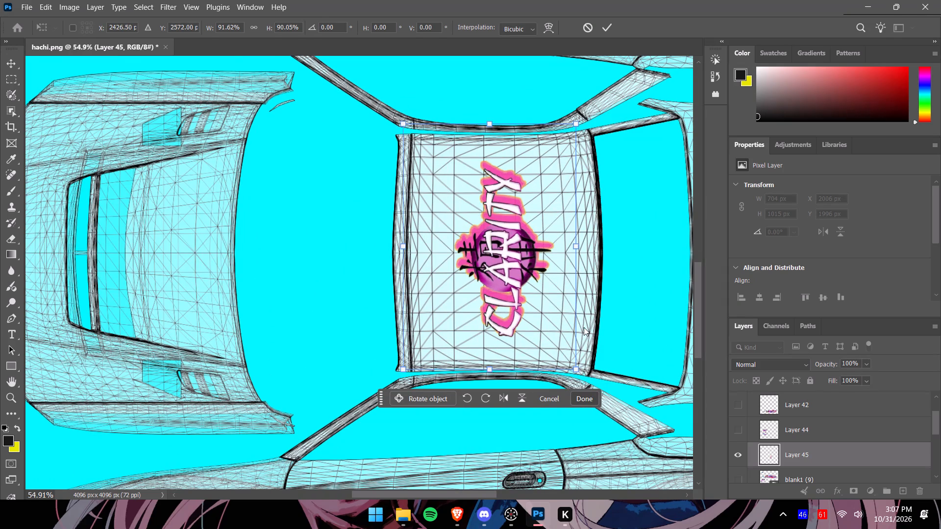
pyautogui.click(582, 399)
pyautogui.keyDown('alt'); pyautogui.scroll(-8, 573, 364); pyautogui.keyUp('alt')
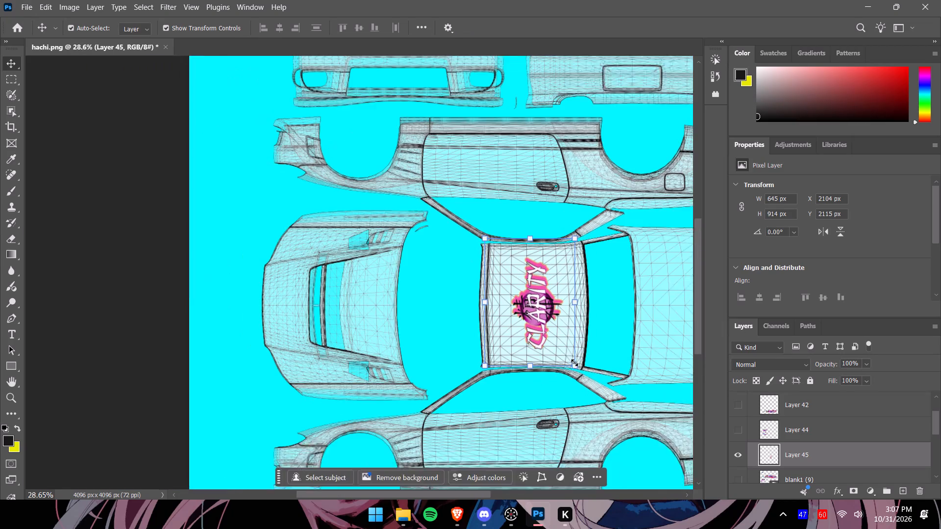
# Hide the fitted roof logo on Layer 45 and show the blank1 (9) livery layer.
pyautogui.moveTo(479, 495); pyautogui.dragTo(511, 488)
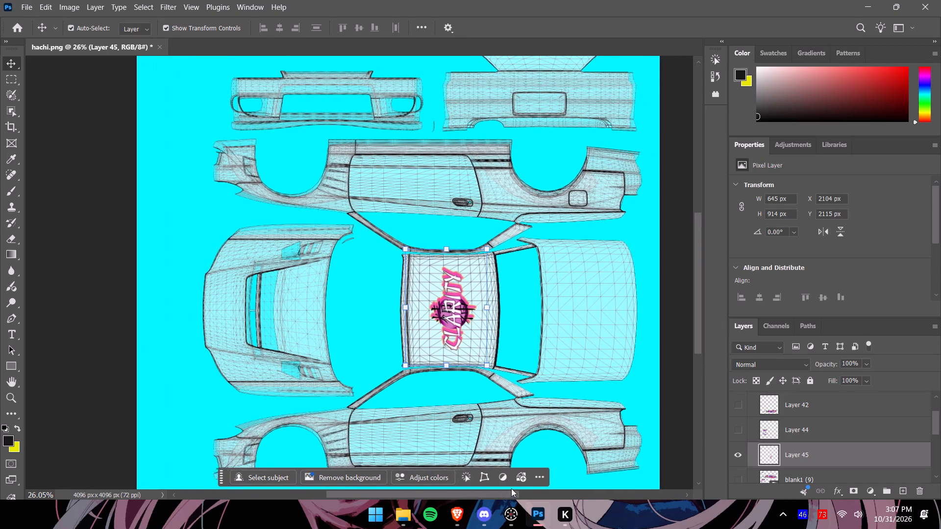
pyautogui.moveTo(511, 488); pyautogui.dragTo(521, 484)
pyautogui.scroll(-2, 772, 447)
pyautogui.click(737, 423)
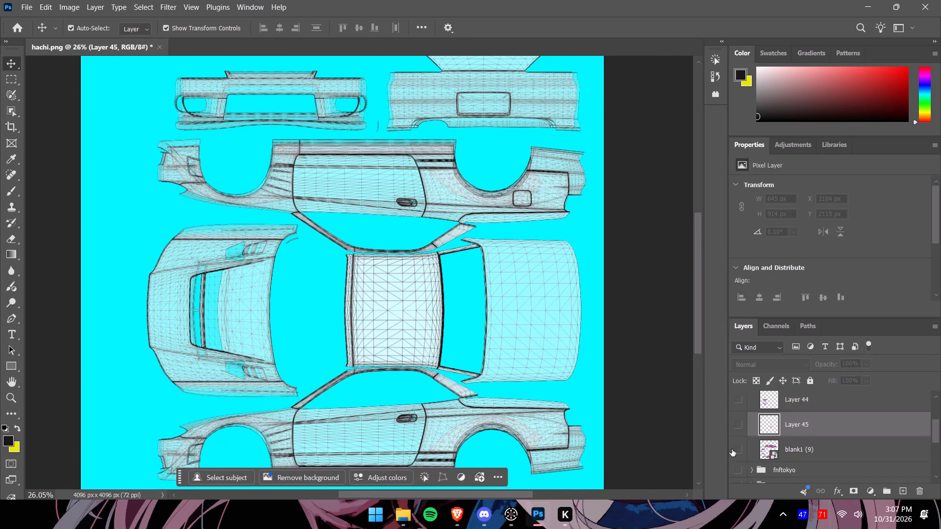
pyautogui.click(737, 450)
pyautogui.moveTo(694, 312); pyautogui.dragTo(691, 267)
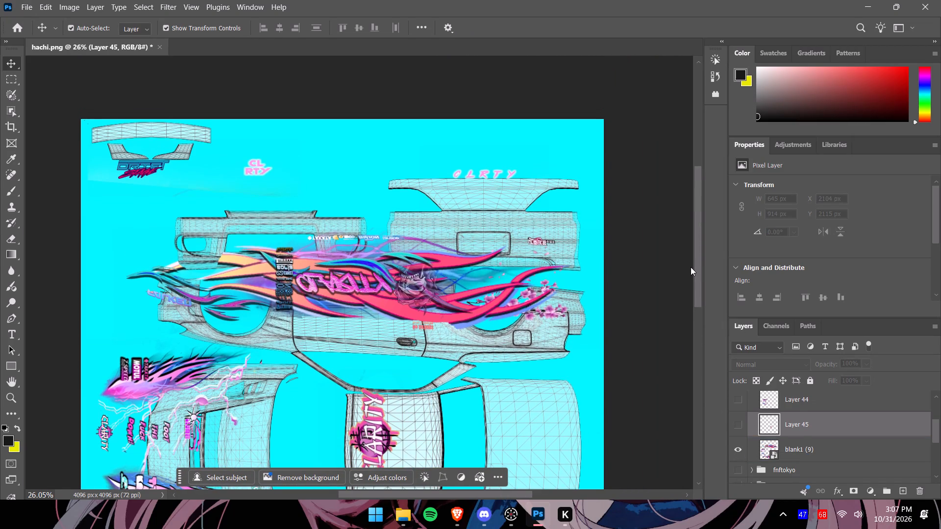
pyautogui.moveTo(691, 267); pyautogui.dragTo(691, 267)
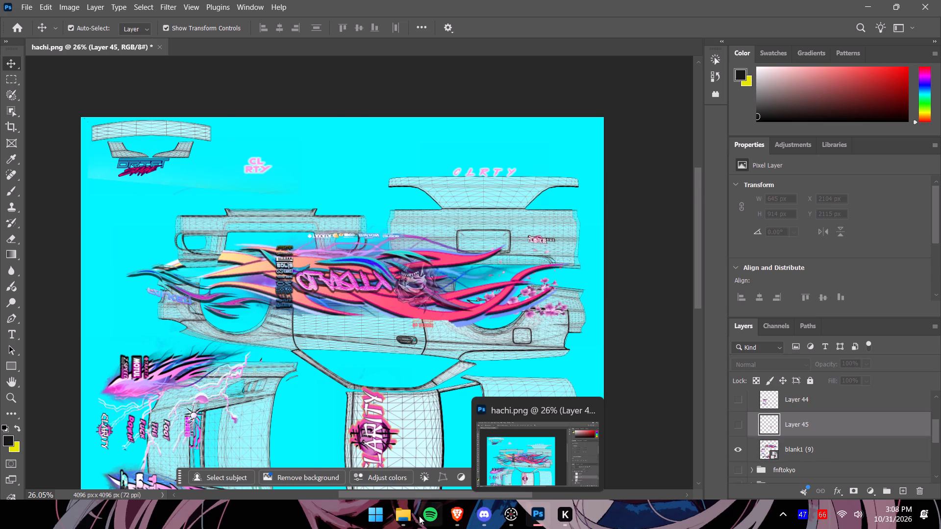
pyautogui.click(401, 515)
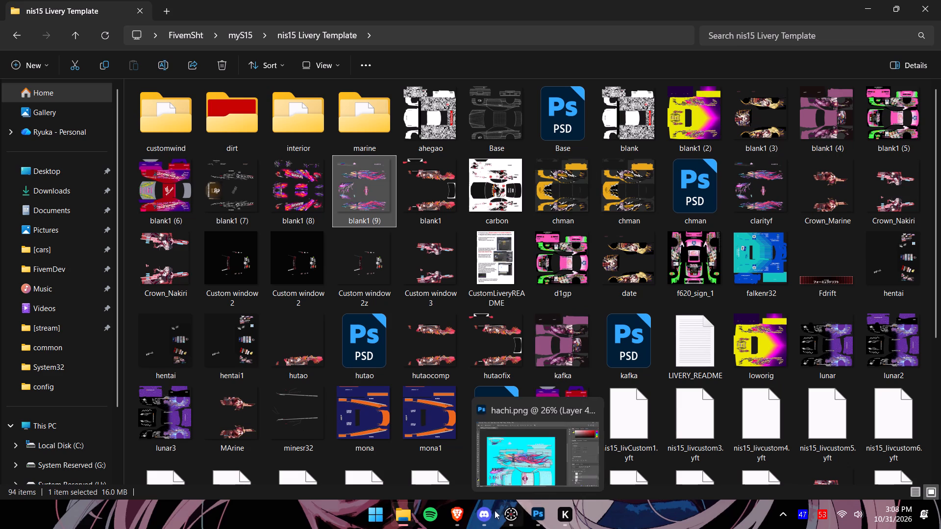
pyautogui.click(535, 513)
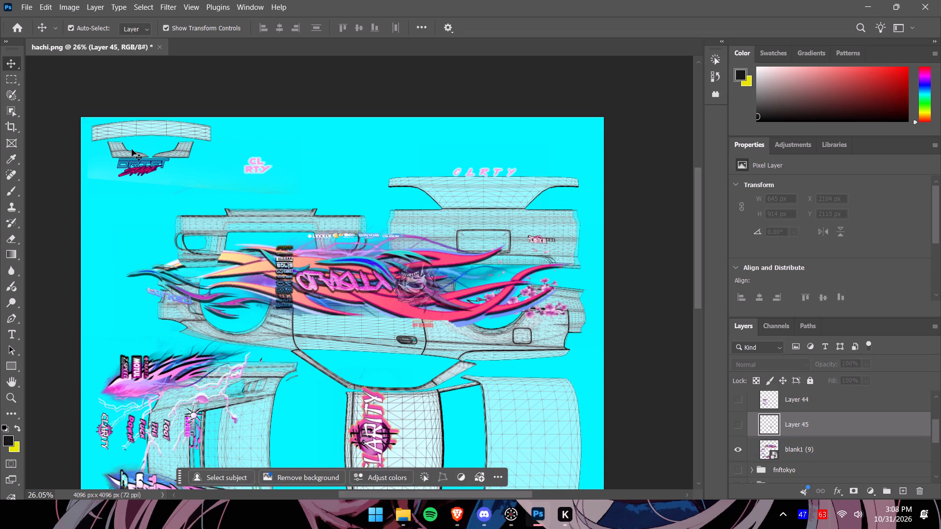
# Copy the DRIFT STAGE and CL RTY logo area from blank1 (9) and paste it as a new layer, about 1668 × 448 px.
pyautogui.click(7, 77)
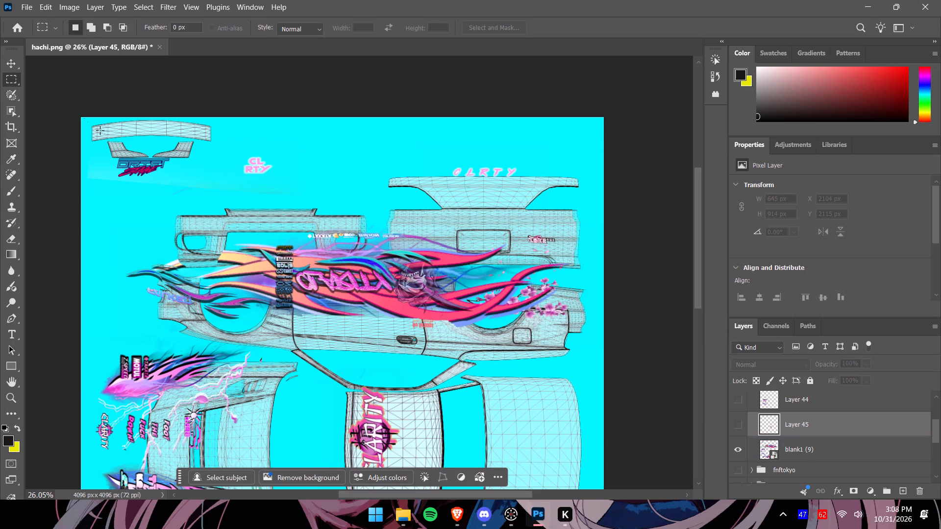
pyautogui.moveTo(80, 119); pyautogui.dragTo(324, 207)
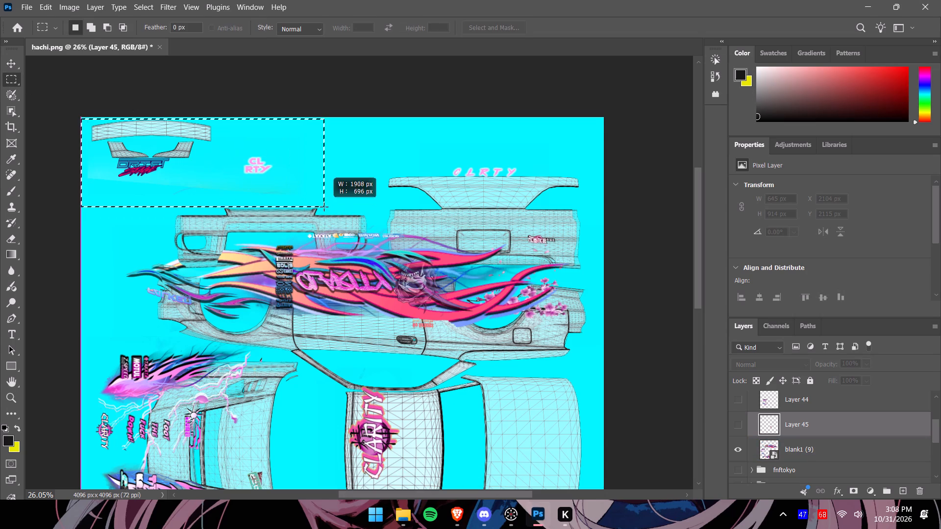
pyautogui.moveTo(324, 207); pyautogui.dragTo(335, 216)
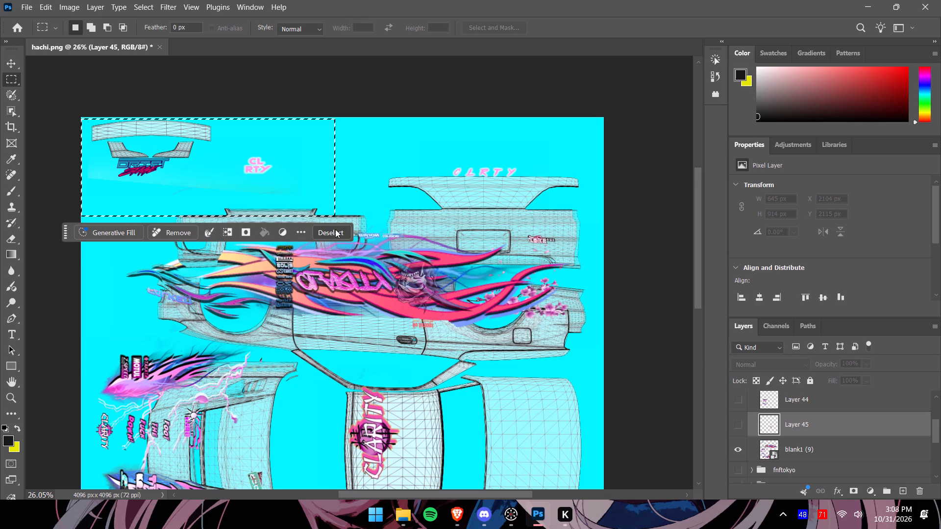
pyautogui.click(798, 442)
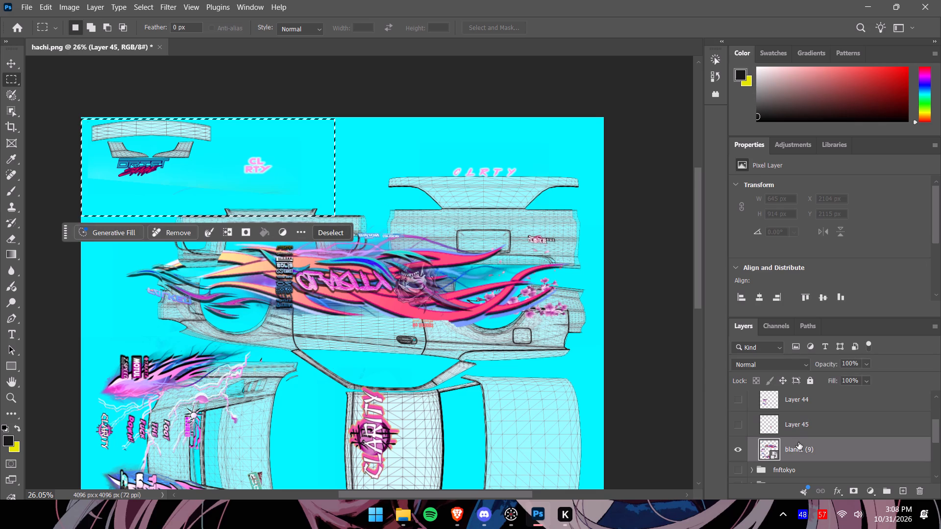
pyautogui.hotkey('ctrl', 'c')
pyautogui.hotkey('ctrl', 'v')
pyautogui.scroll(-1, 753, 458)
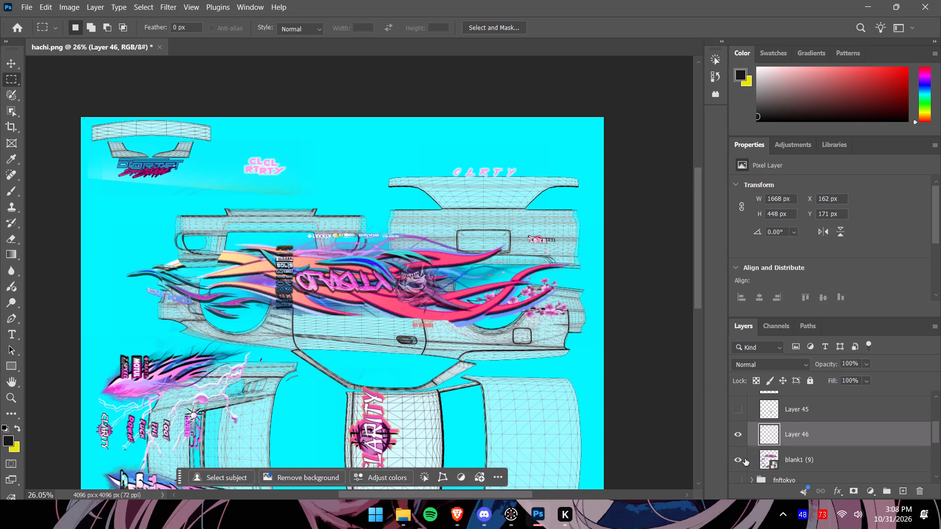
# Hide blank1 (9) and move the pasted DRIFT STAGE and CL RTY logos over the rear bumper mesh, centred at about X 3120, Y 836 px.
pyautogui.click(744, 459)
pyautogui.click(6, 60)
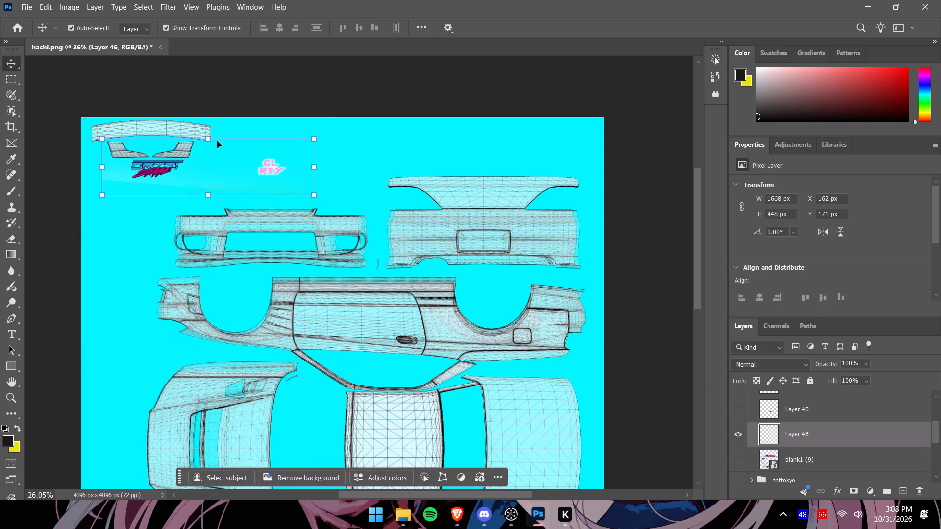
pyautogui.click(211, 137)
pyautogui.moveTo(204, 178); pyautogui.dragTo(494, 235)
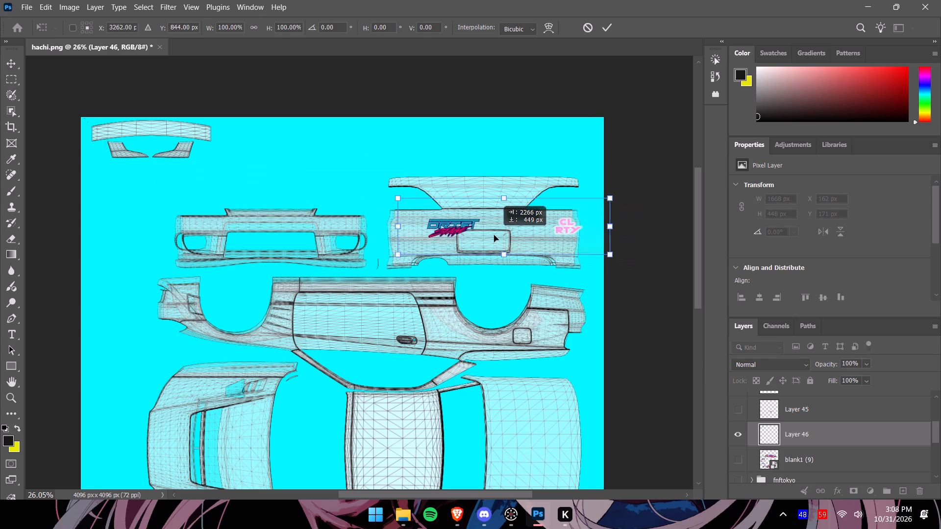
pyautogui.moveTo(494, 235); pyautogui.dragTo(479, 234)
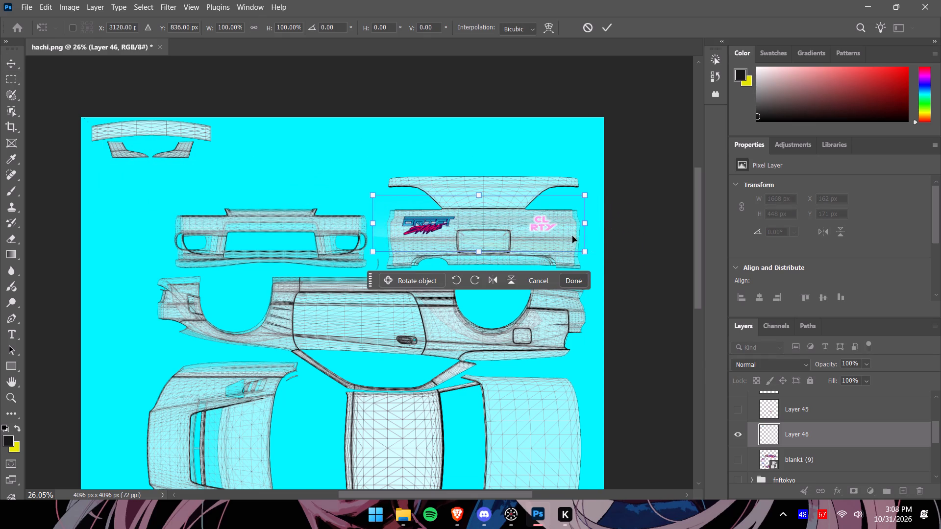
# Resize the rear logos to about 112.8% width and 90.4% height, centred near X 3115.5, Y 814.5 px, and apply the transform.
pyautogui.keyDown('alt'); pyautogui.scroll(8, 572, 235); pyautogui.keyUp('alt')
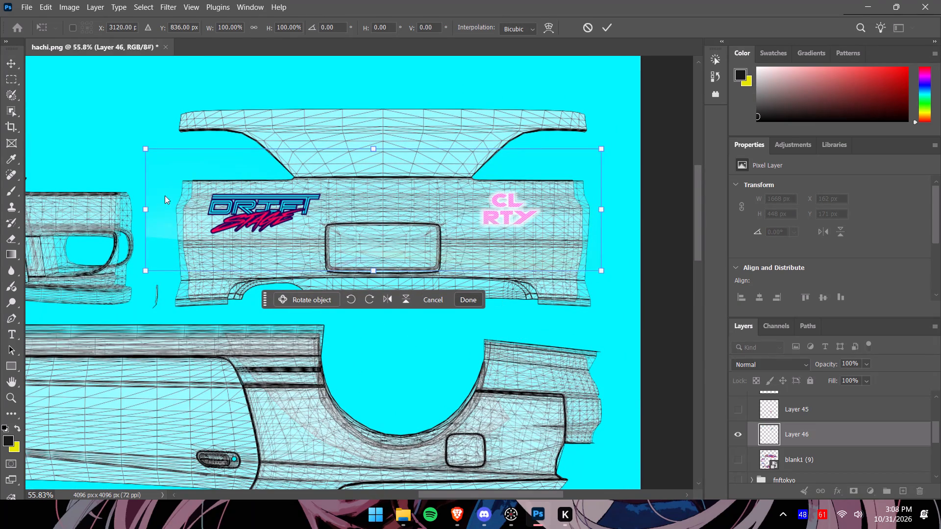
pyautogui.click(144, 210)
pyautogui.moveTo(143, 210); pyautogui.dragTo(134, 208)
pyautogui.moveTo(143, 209); pyautogui.dragTo(127, 209)
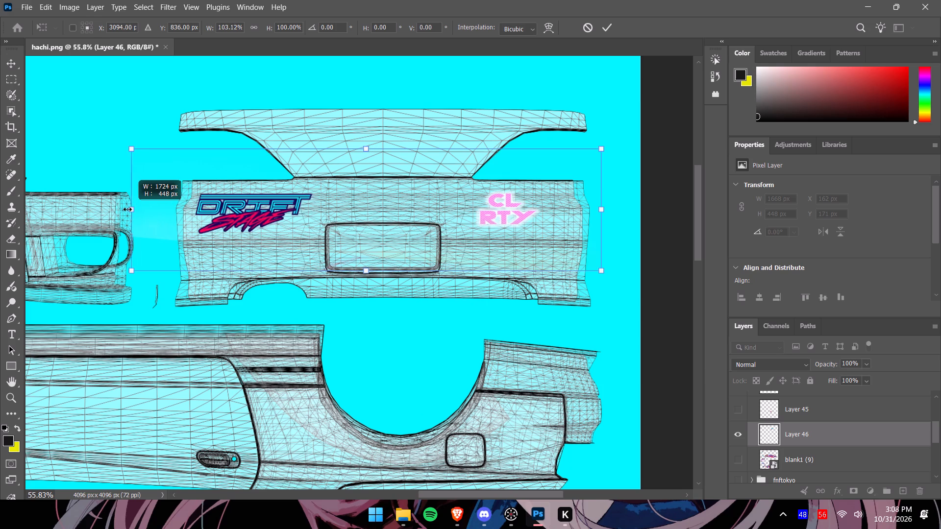
pyautogui.moveTo(127, 209); pyautogui.dragTo(124, 208)
pyautogui.moveTo(127, 209); pyautogui.dragTo(156, 210)
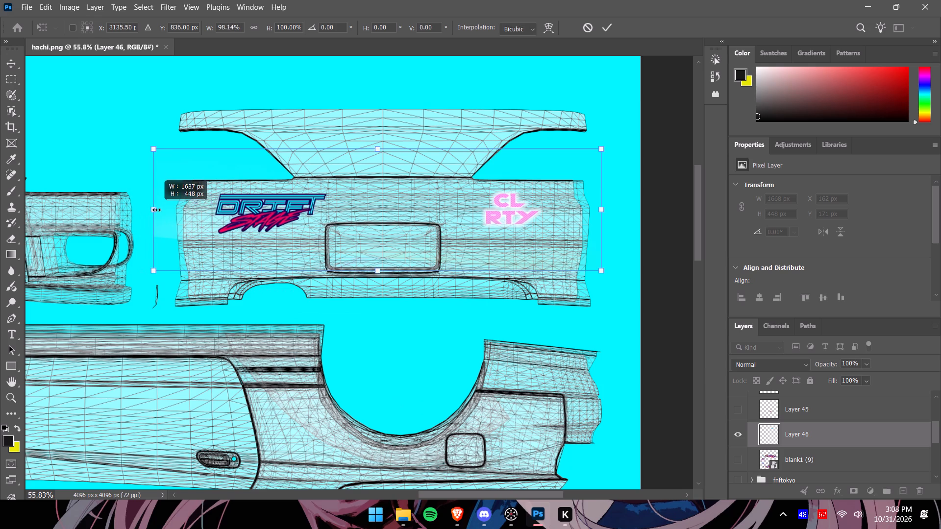
pyautogui.moveTo(156, 210); pyautogui.dragTo(158, 210)
pyautogui.moveTo(601, 208); pyautogui.dragTo(595, 208)
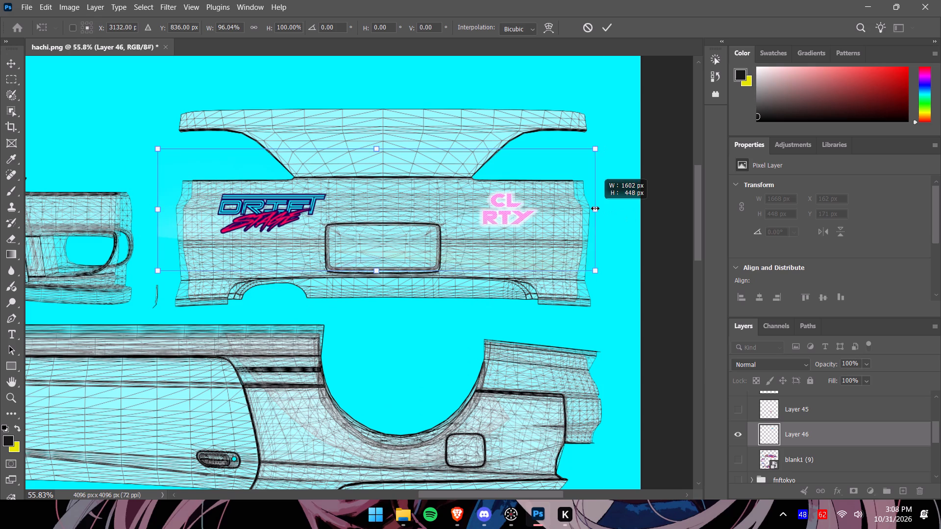
pyautogui.moveTo(595, 208); pyautogui.dragTo(591, 205)
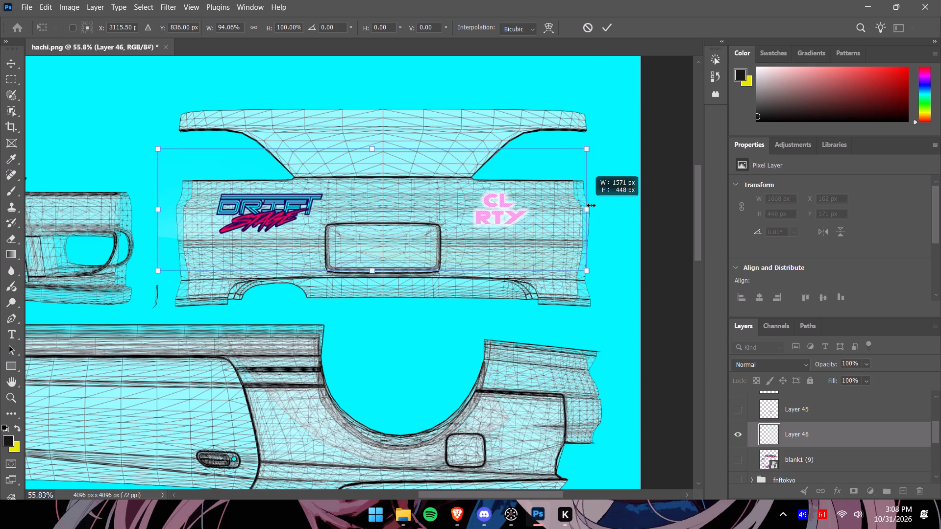
pyautogui.moveTo(591, 205); pyautogui.dragTo(629, 202)
pyautogui.moveTo(158, 210); pyautogui.dragTo(129, 209)
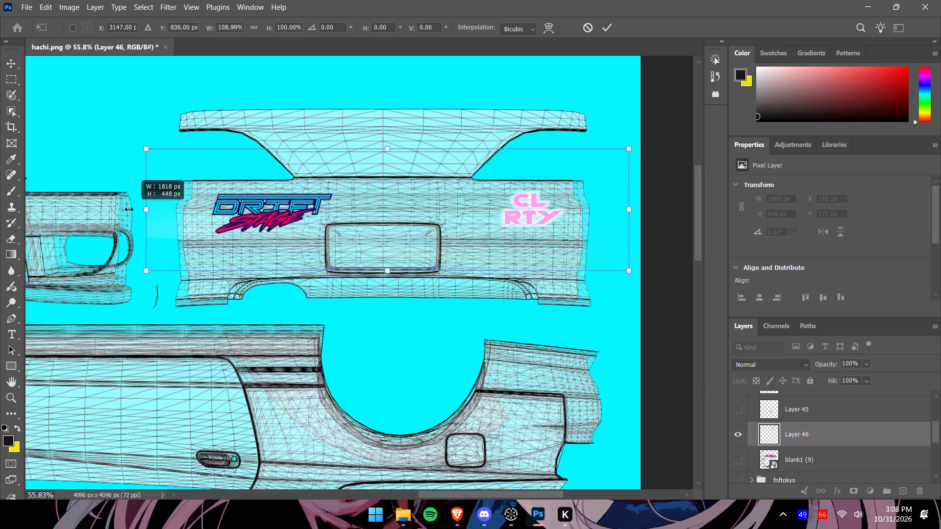
pyautogui.moveTo(129, 209); pyautogui.dragTo(116, 208)
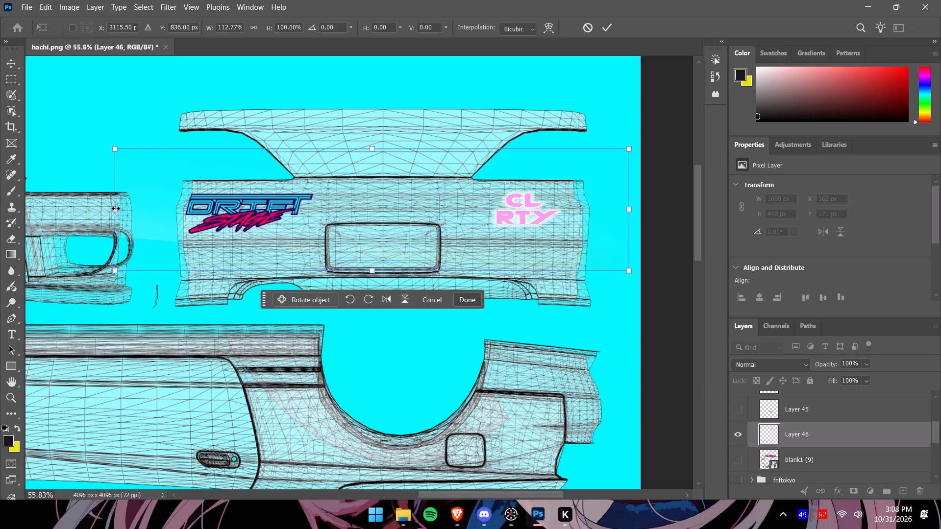
pyautogui.moveTo(372, 270); pyautogui.dragTo(372, 257)
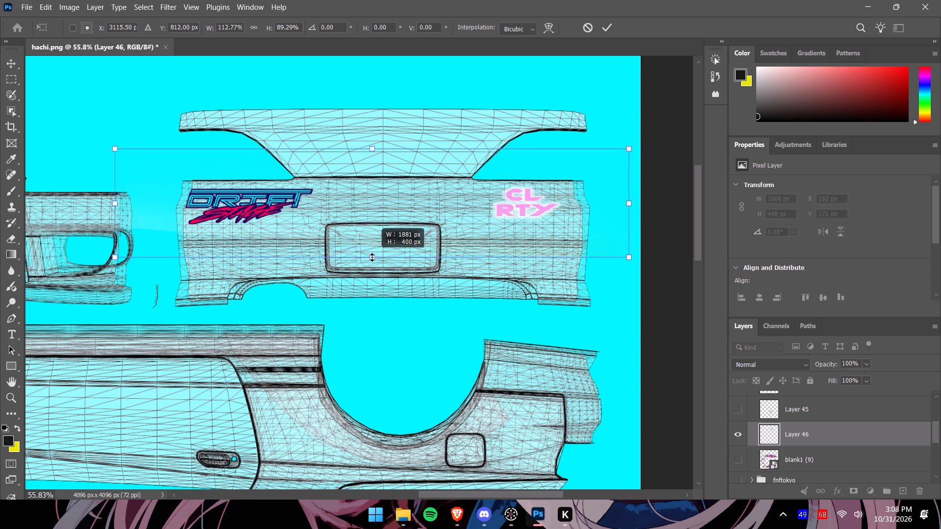
pyautogui.moveTo(372, 257); pyautogui.dragTo(371, 259)
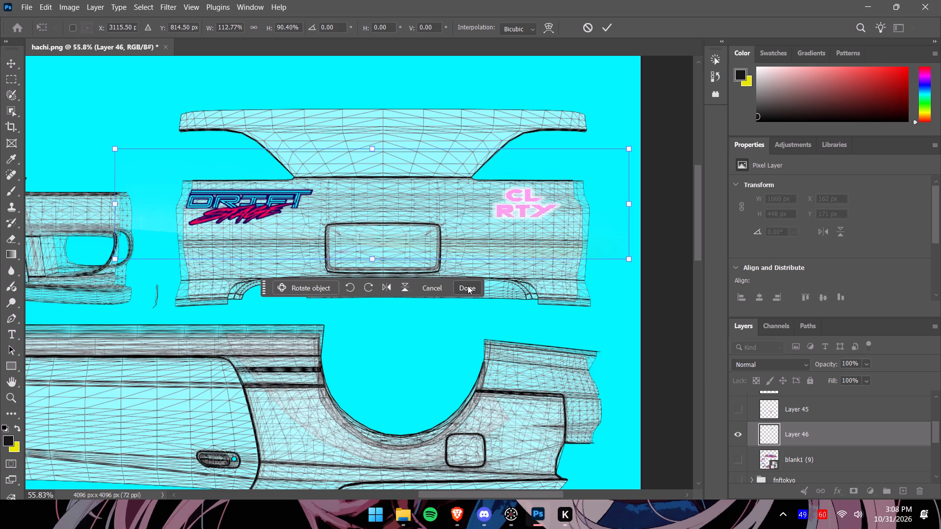
pyautogui.click(469, 286)
# Hide the fitted rear logos on Layer 46 and show the blank1 (9) livery layer again.
pyautogui.keyDown('alt'); pyautogui.scroll(-6, 466, 286); pyautogui.keyUp('alt')
pyautogui.click(653, 343)
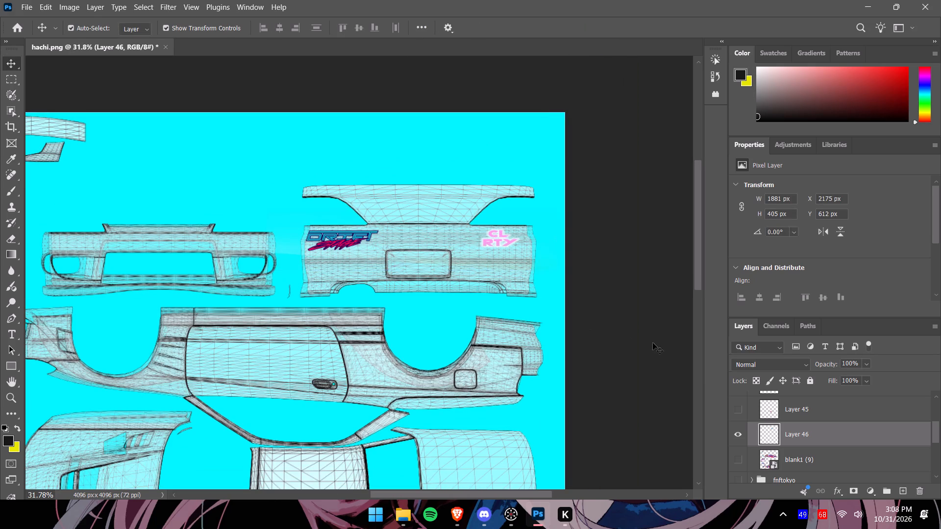
pyautogui.click(740, 434)
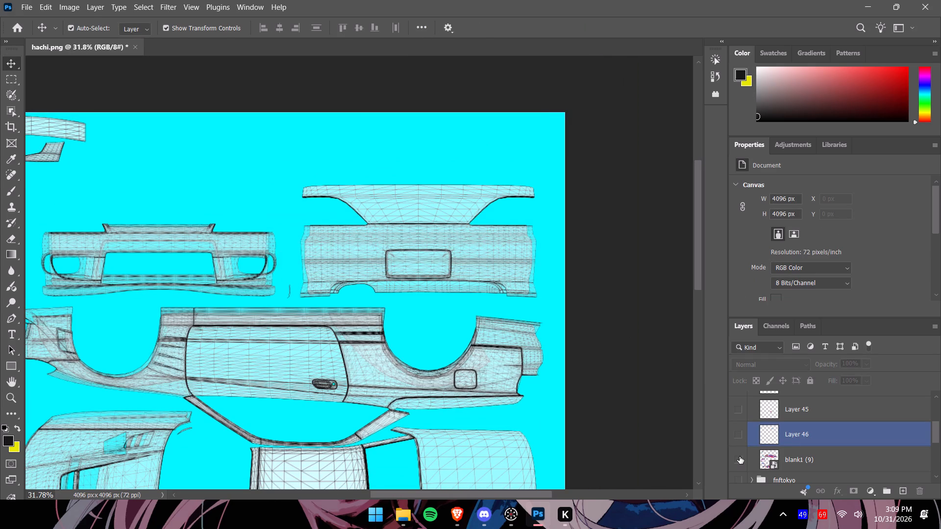
pyautogui.click(740, 457)
pyautogui.scroll(-2, 791, 457)
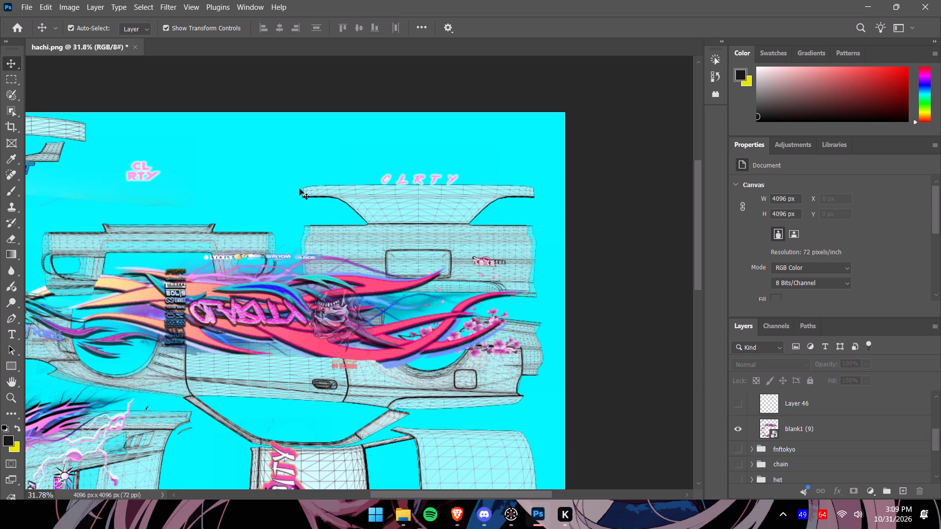
# Copy the spaced CLRTY lettering above the trunk mesh from blank1 (9) and paste it as a new layer, about 1021 × 510 px.
pyautogui.click(15, 78)
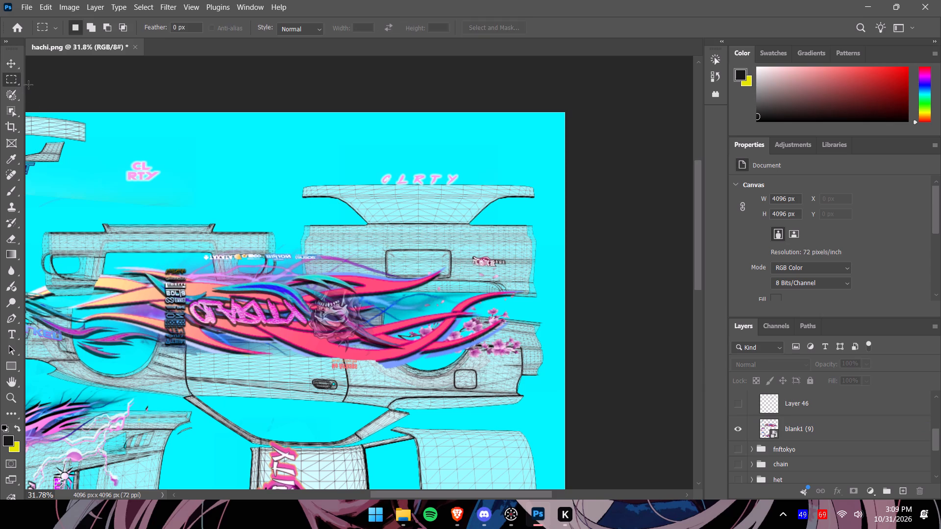
pyautogui.moveTo(300, 146); pyautogui.dragTo(302, 146)
pyautogui.moveTo(302, 146); pyautogui.dragTo(544, 228)
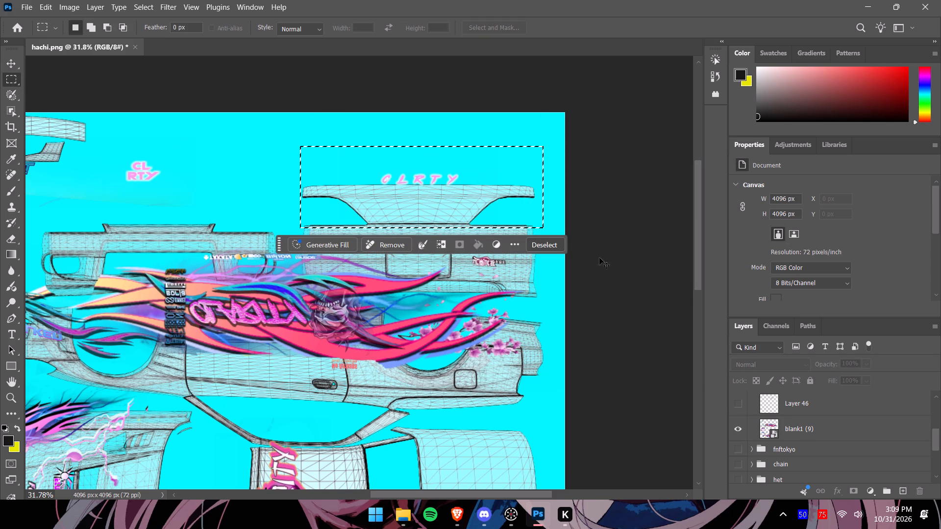
pyautogui.click(843, 430)
pyautogui.hotkey('ctrl', 'c')
pyautogui.hotkey('ctrl', 'v')
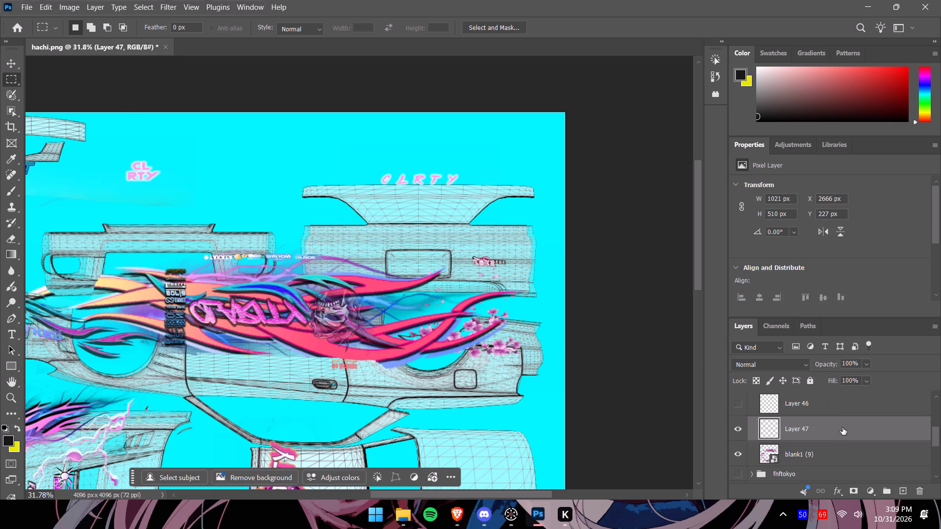
# Hide blank1 (9) and move the pasted CLRTY lettering over the front bumper mesh, centred at about X 1370.5, Y 860 px.
pyautogui.click(13, 58)
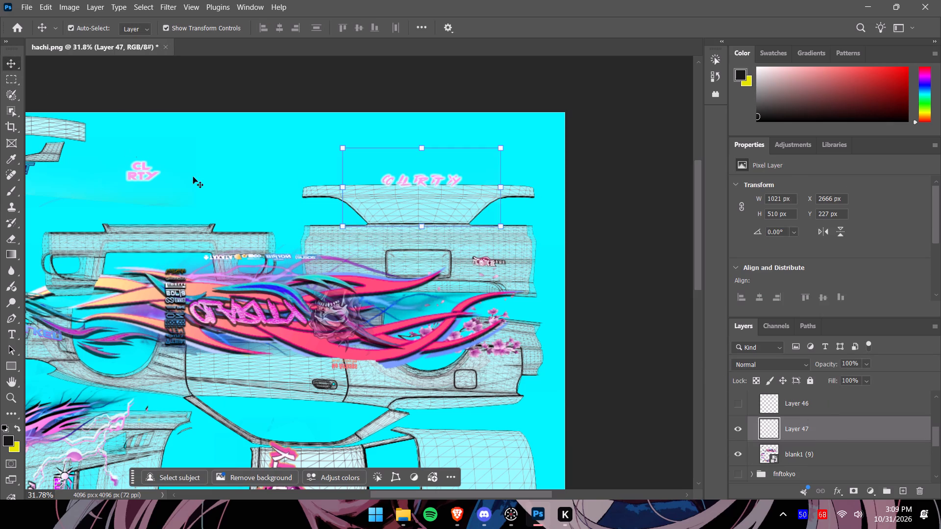
pyautogui.click(740, 452)
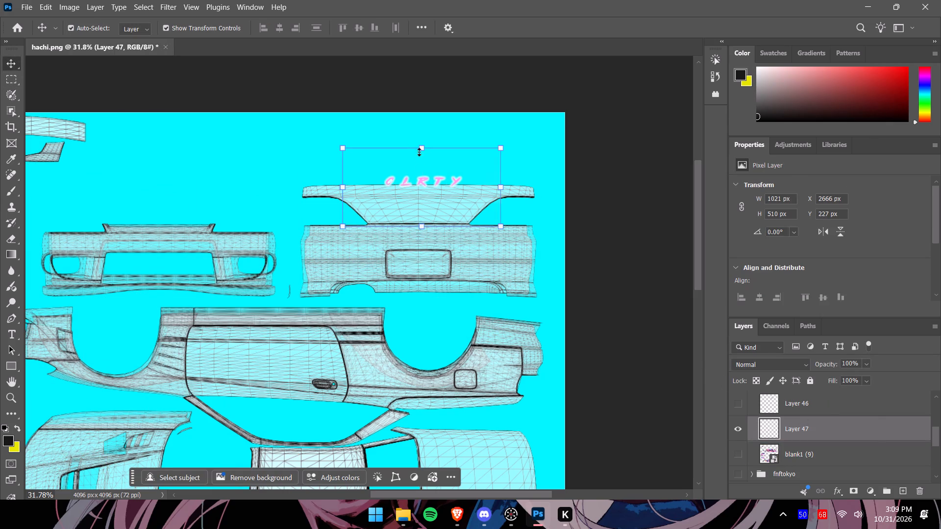
pyautogui.click(421, 149)
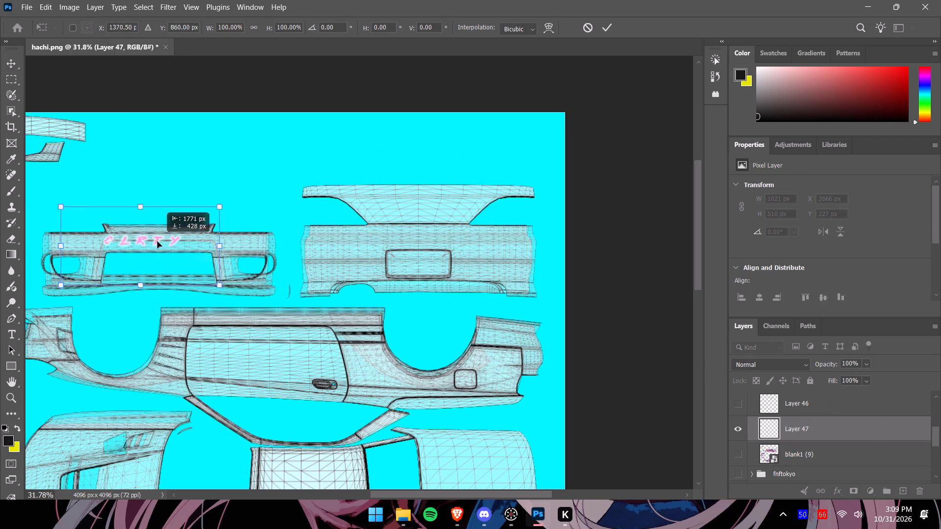
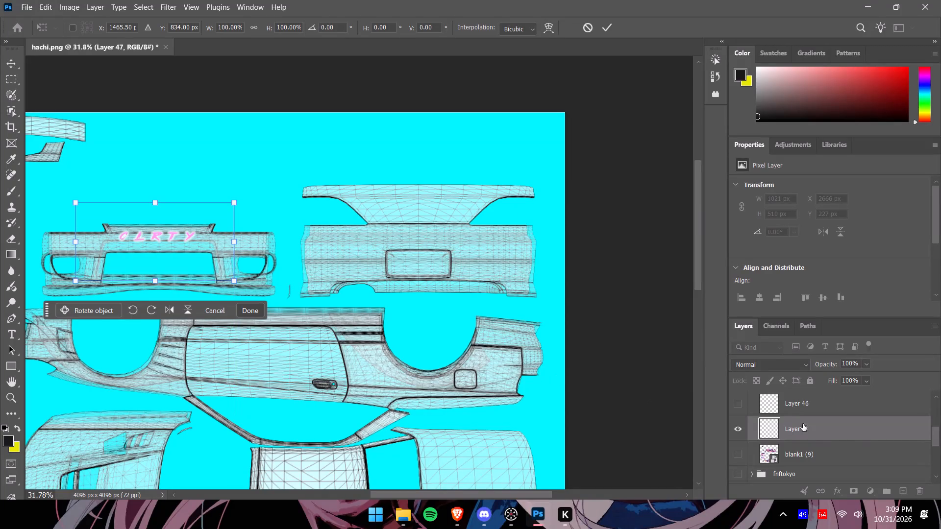
# Apply the CLRTY lettering's transform on Layer 47 and select the template group.
pyautogui.scroll(-2, 853, 433)
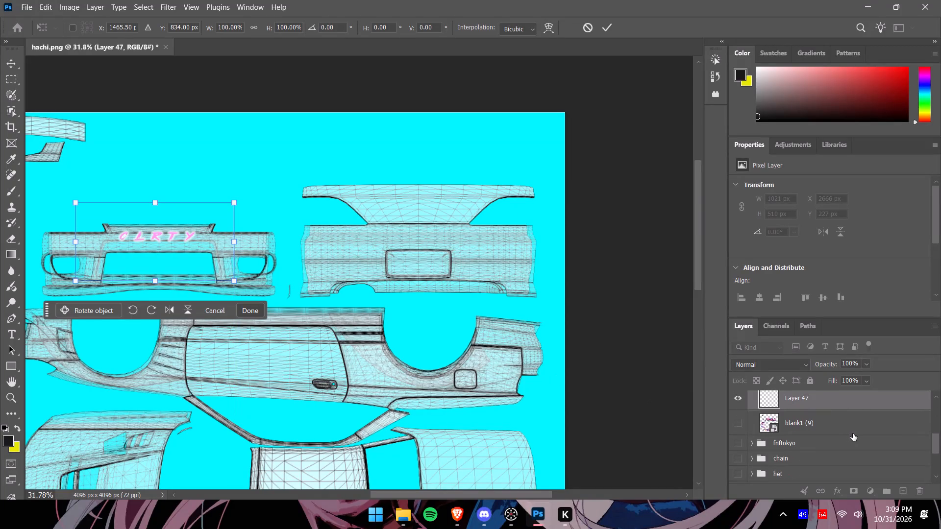
pyautogui.scroll(-9, 853, 433)
pyautogui.click(749, 451)
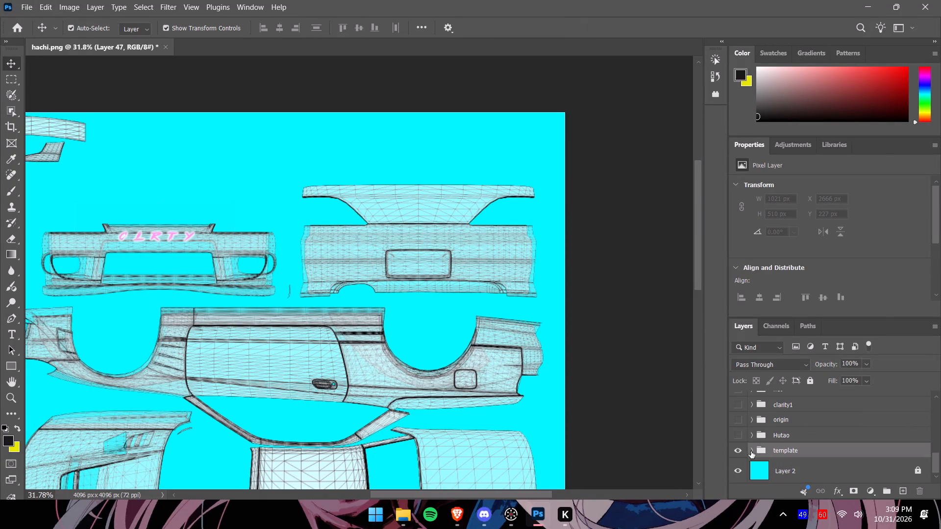
# Expand the template group and toggle the Layer 1 and hgmp wireframes to examine what each contributes to the mesh.
pyautogui.click(752, 451)
pyautogui.scroll(-3, 752, 451)
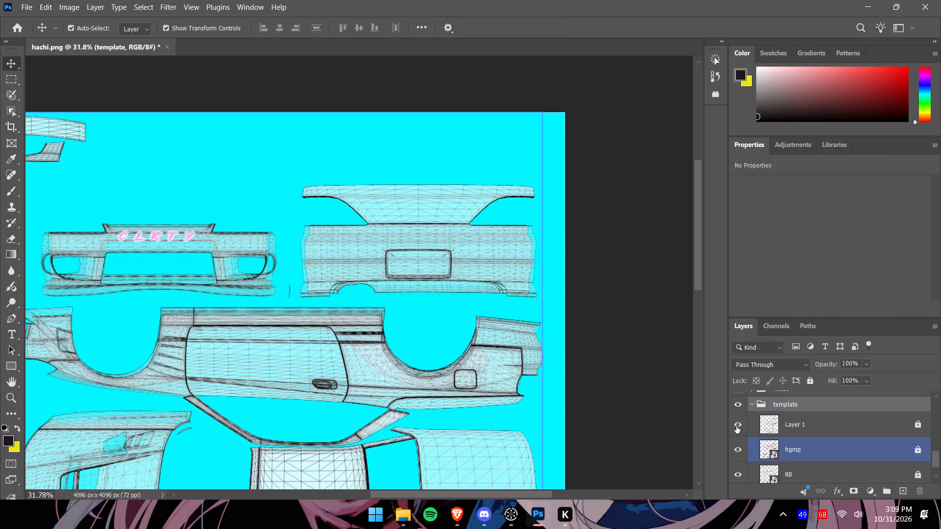
pyautogui.click(737, 421)
pyautogui.click(737, 421)
pyautogui.click(741, 448)
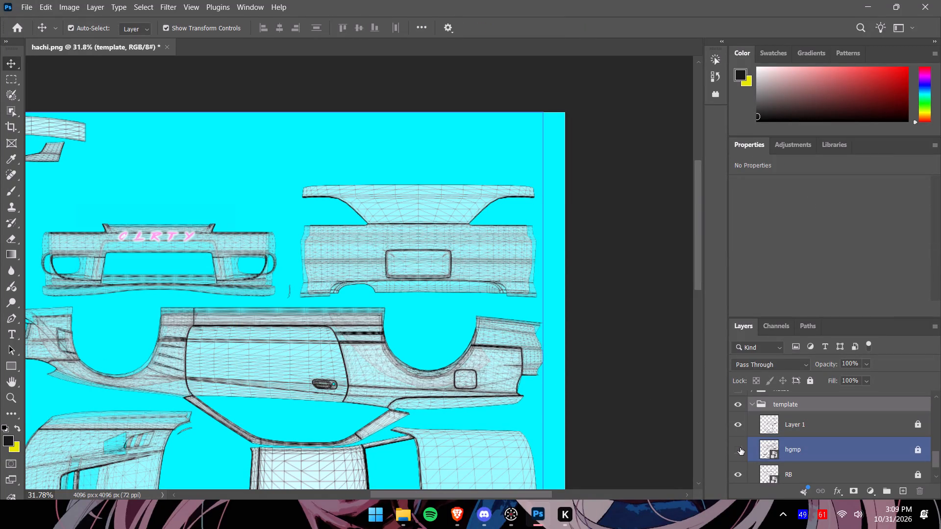
pyautogui.click(740, 448)
pyautogui.click(740, 448)
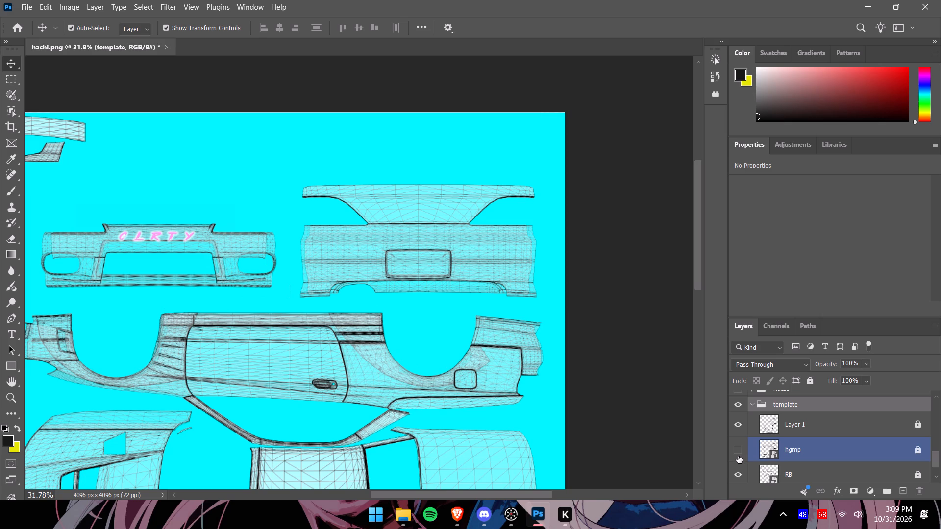
pyautogui.click(736, 451)
# With the RB wireframe hidden, toggle hgmp and Layer 1 to compare the bumper and side meshes, and show RB again.
pyautogui.scroll(-1, 741, 455)
pyautogui.click(741, 457)
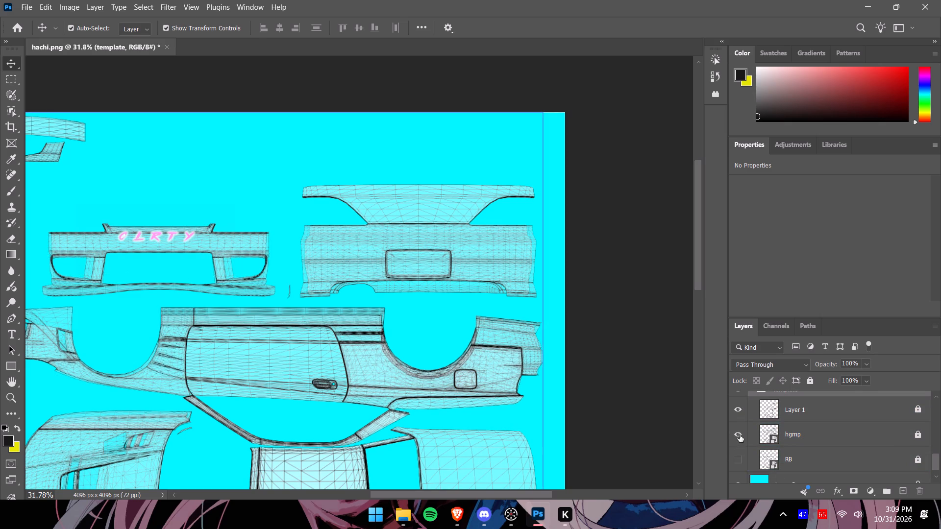
pyautogui.click(741, 433)
pyautogui.click(741, 433)
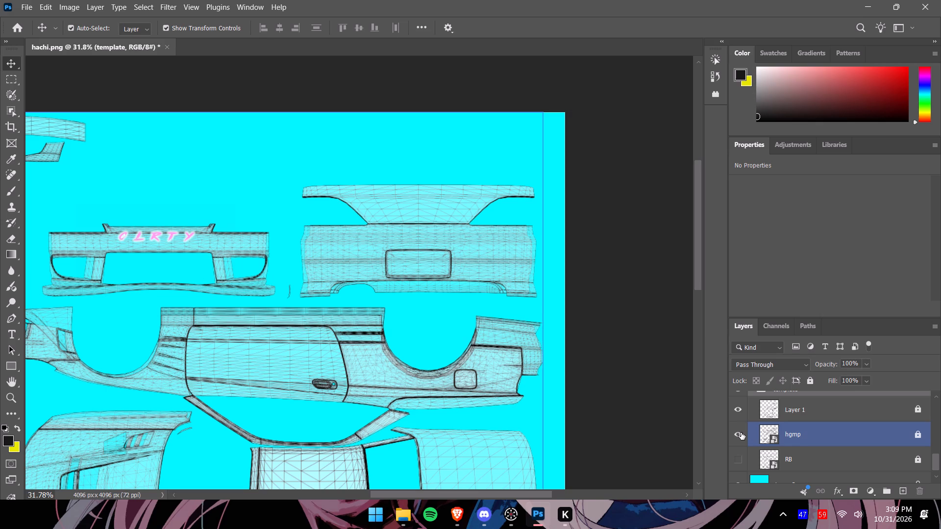
pyautogui.click(741, 433)
pyautogui.click(741, 433)
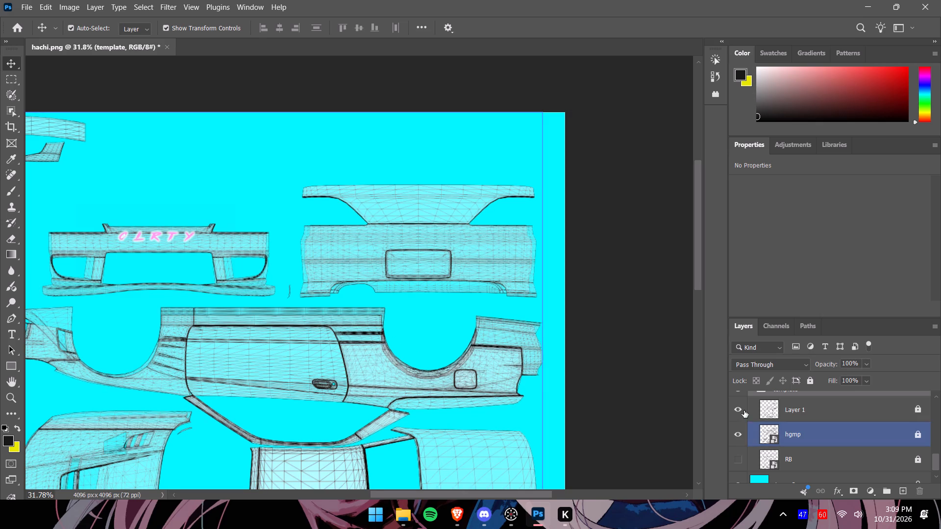
pyautogui.click(741, 409)
pyautogui.click(741, 409)
pyautogui.click(742, 460)
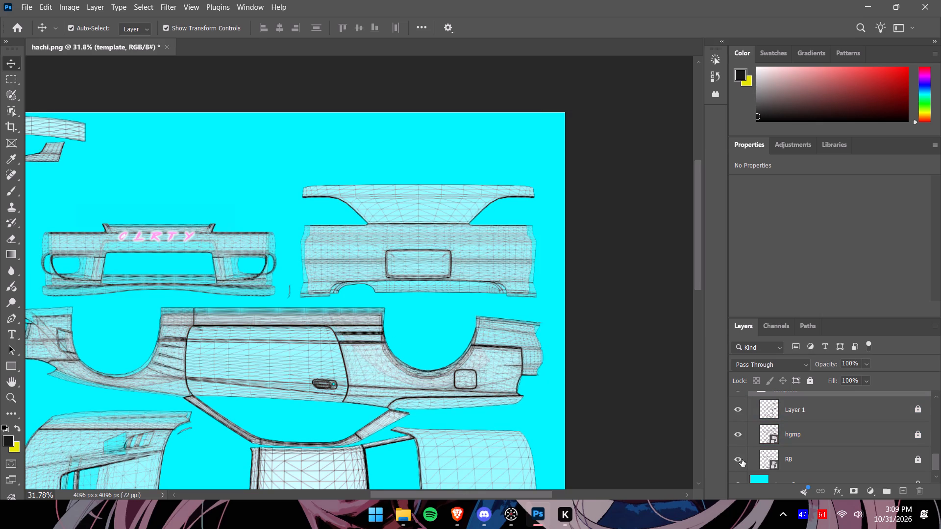
# Isolate the RB wireframe for inspection, restore hgmp, RB and Layer 1, and collapse the template group.
pyautogui.click(741, 433)
pyautogui.click(741, 411)
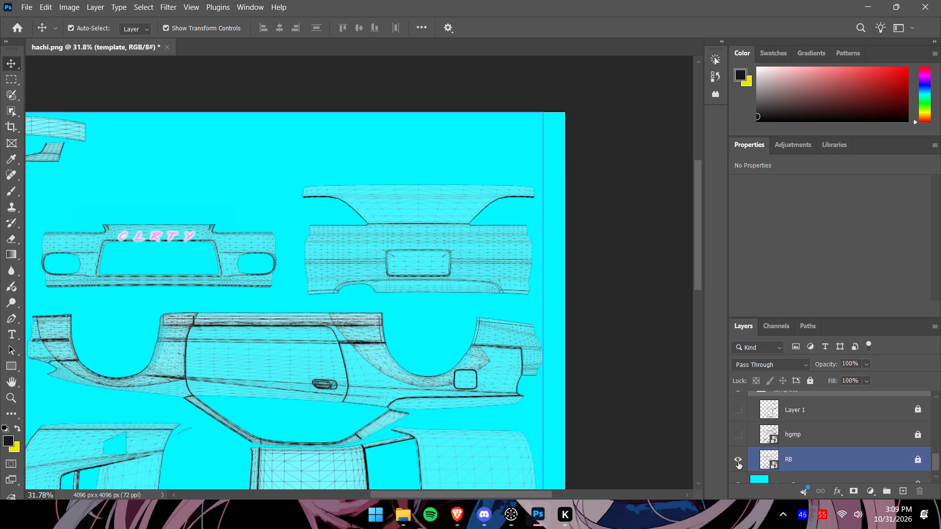
pyautogui.click(738, 462)
pyautogui.click(737, 434)
pyautogui.click(741, 458)
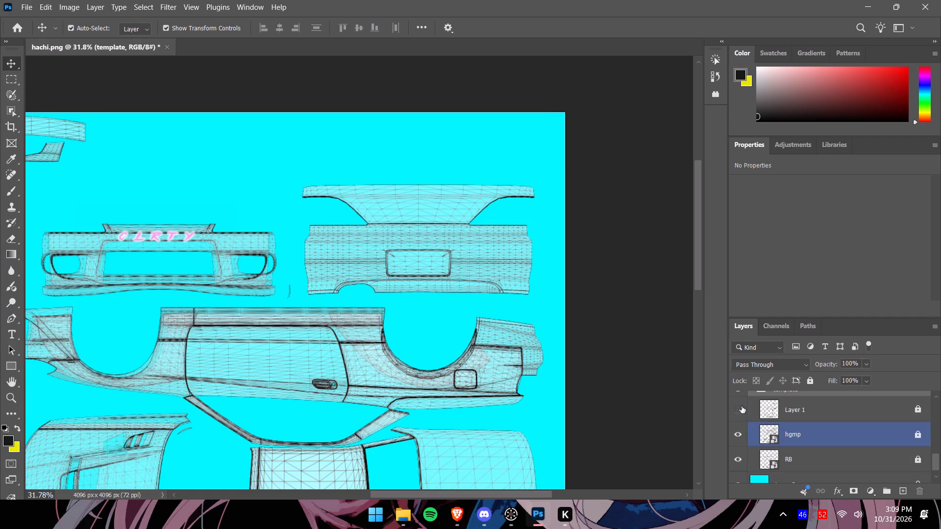
pyautogui.click(741, 406)
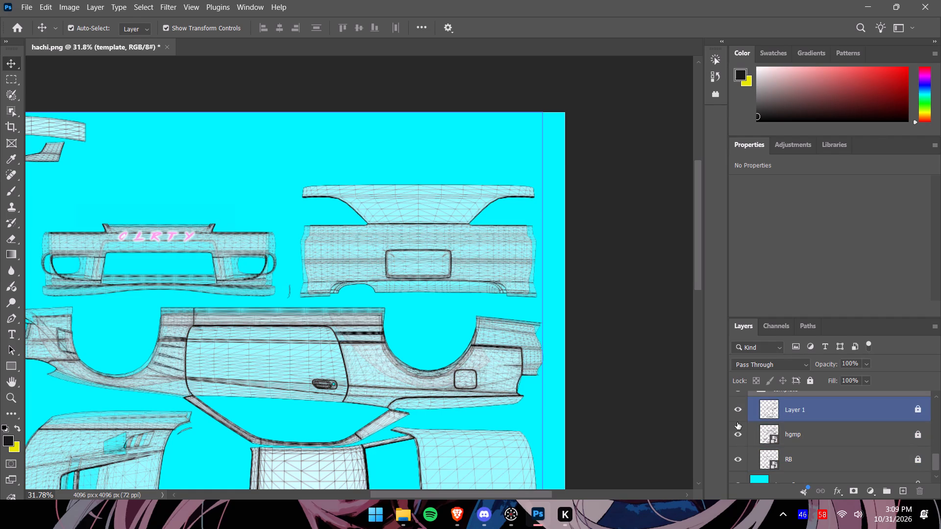
pyautogui.scroll(1, 751, 442)
pyautogui.click(754, 404)
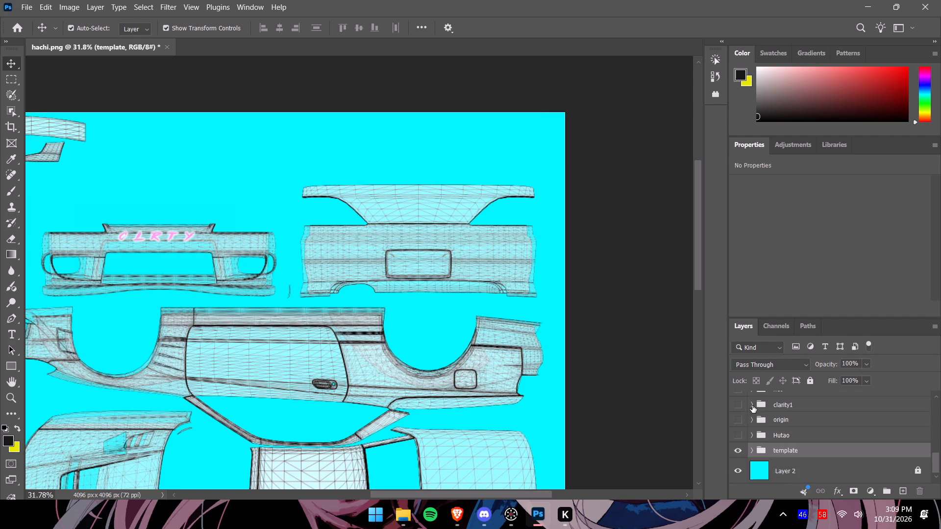
# Hide Layer 47, show blank1 (9) and examine the whole source livery for artwork still uncopied.
pyautogui.scroll(10, 774, 437)
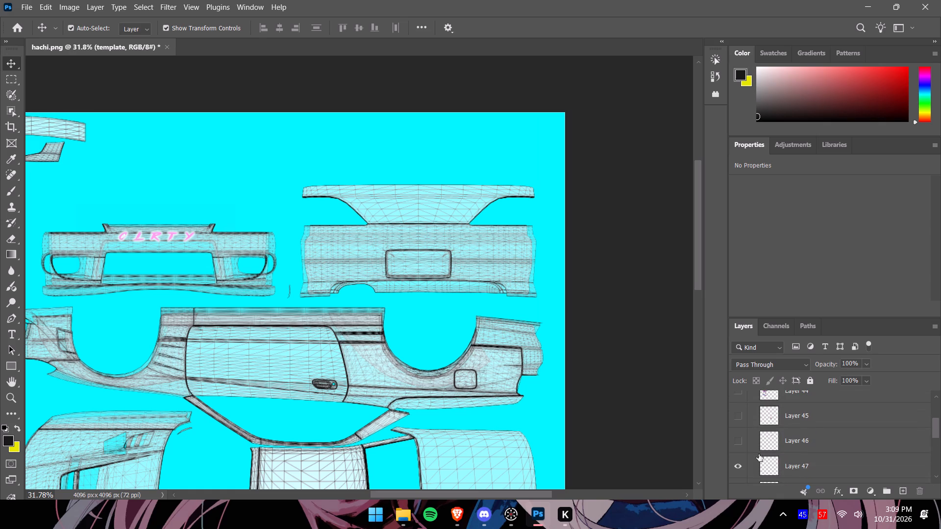
pyautogui.click(741, 464)
pyautogui.scroll(-2, 749, 463)
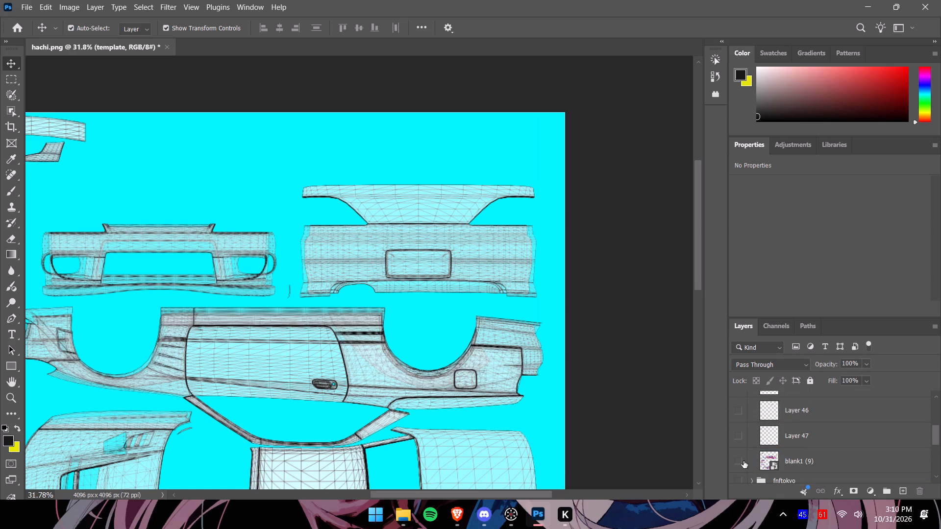
pyautogui.click(738, 460)
pyautogui.click(801, 466)
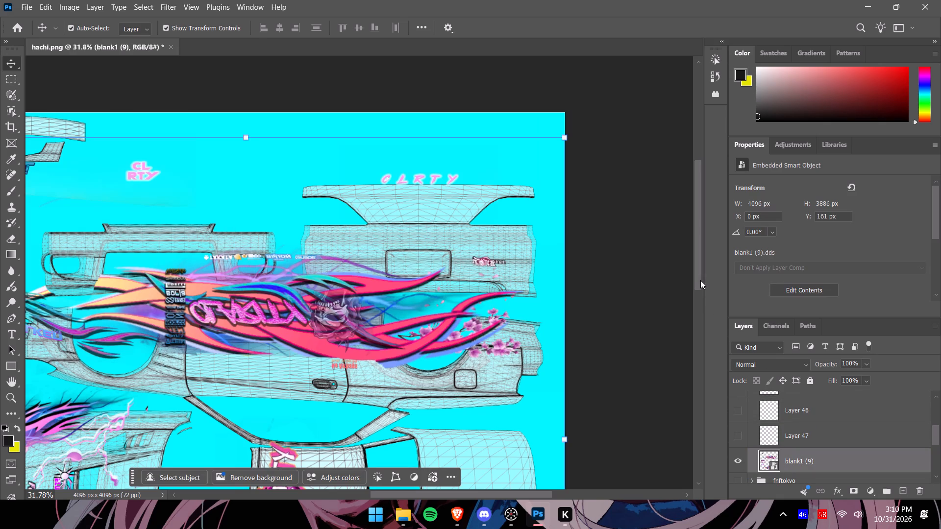
pyautogui.moveTo(700, 280); pyautogui.dragTo(688, 372)
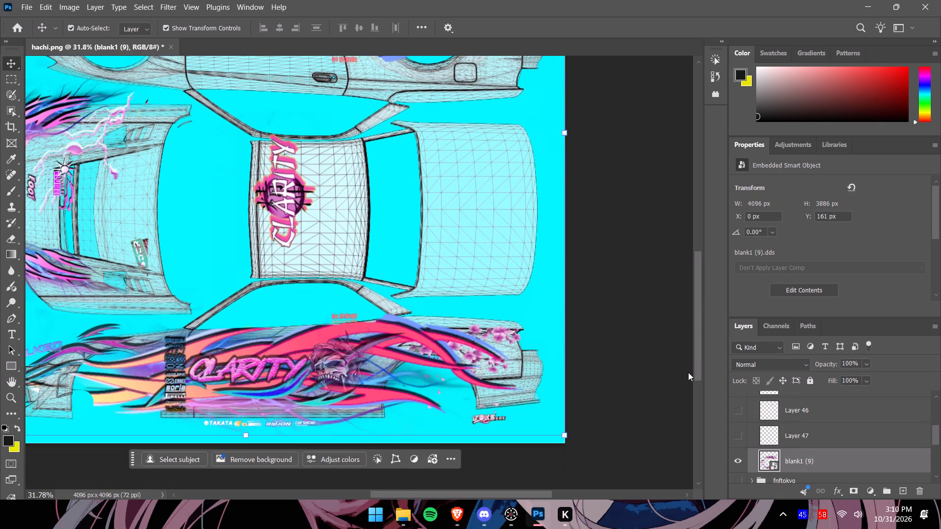
pyautogui.moveTo(688, 372); pyautogui.dragTo(687, 327)
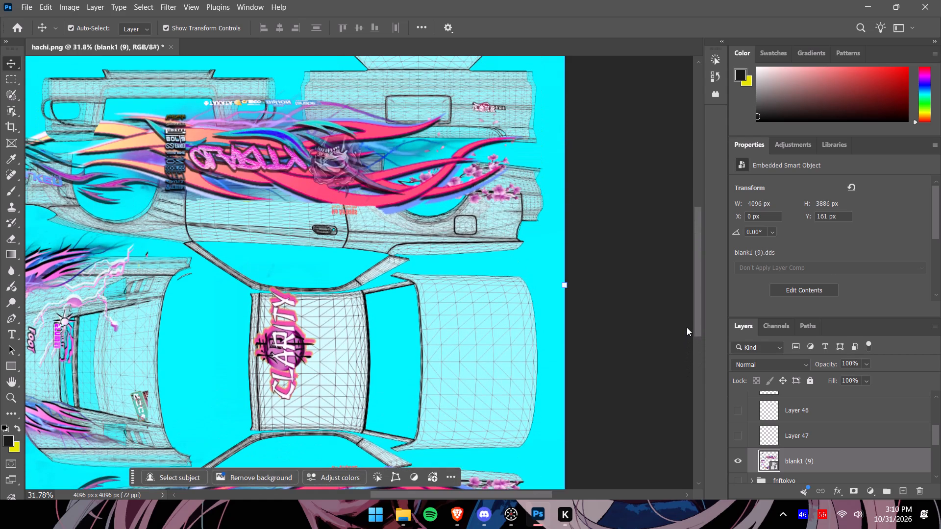
pyautogui.moveTo(687, 327); pyautogui.dragTo(684, 322)
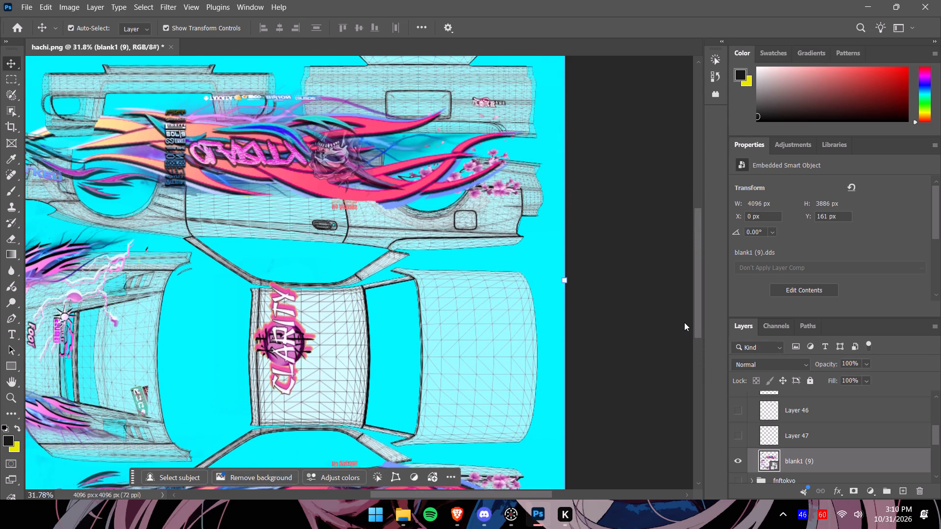
pyautogui.moveTo(684, 322); pyautogui.dragTo(684, 316)
pyautogui.keyDown('alt'); pyautogui.scroll(-6, 520, 275); pyautogui.keyUp('alt')
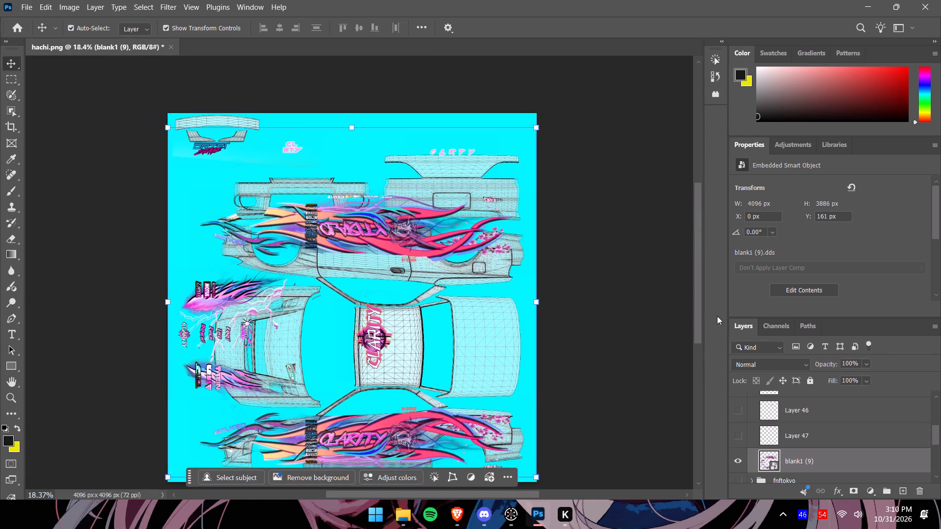
pyautogui.moveTo(696, 310); pyautogui.dragTo(697, 324)
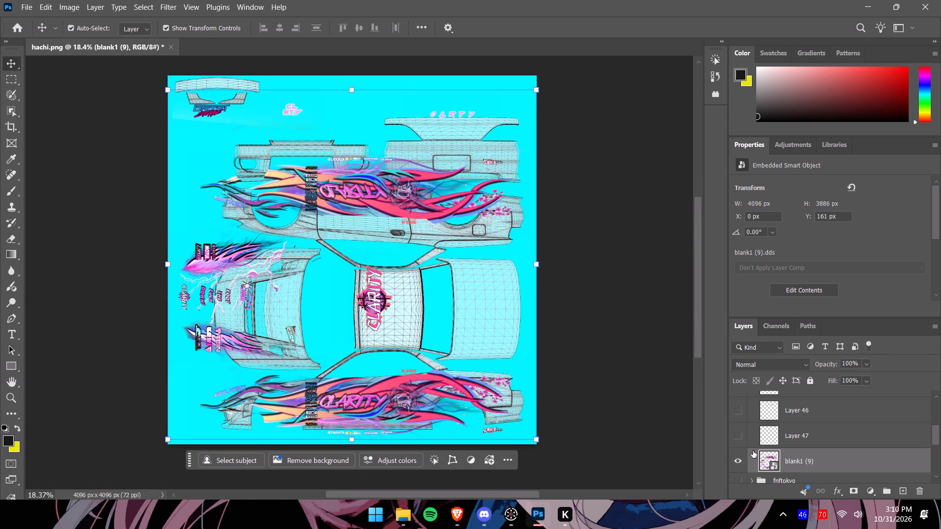
# Hide blank1 (9), show Layers 42 to 47 with all the fitted artwork, and collapse the clarity2 group.
pyautogui.click(742, 460)
pyautogui.click(738, 435)
pyautogui.click(738, 413)
pyautogui.scroll(1, 742, 416)
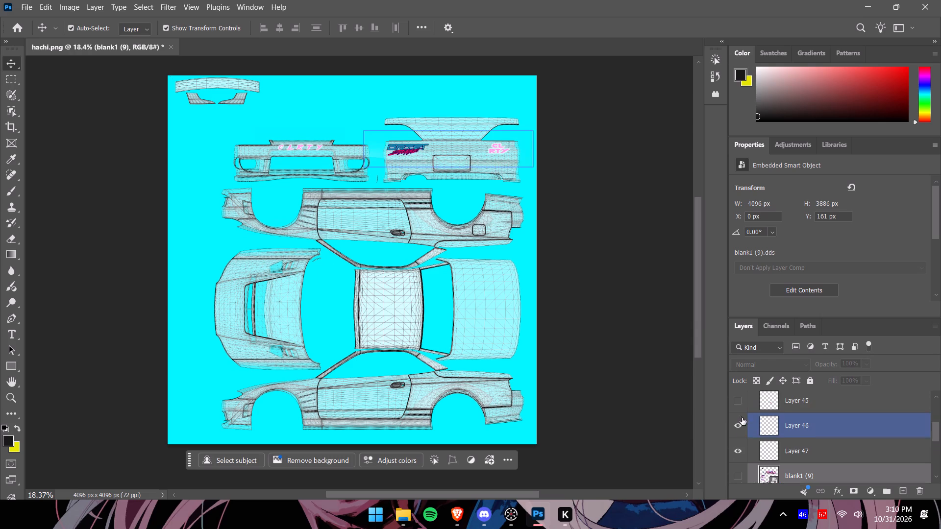
pyautogui.scroll(1, 742, 418)
pyautogui.click(738, 416)
pyautogui.scroll(1, 737, 403)
pyautogui.click(736, 409)
pyautogui.scroll(2, 736, 409)
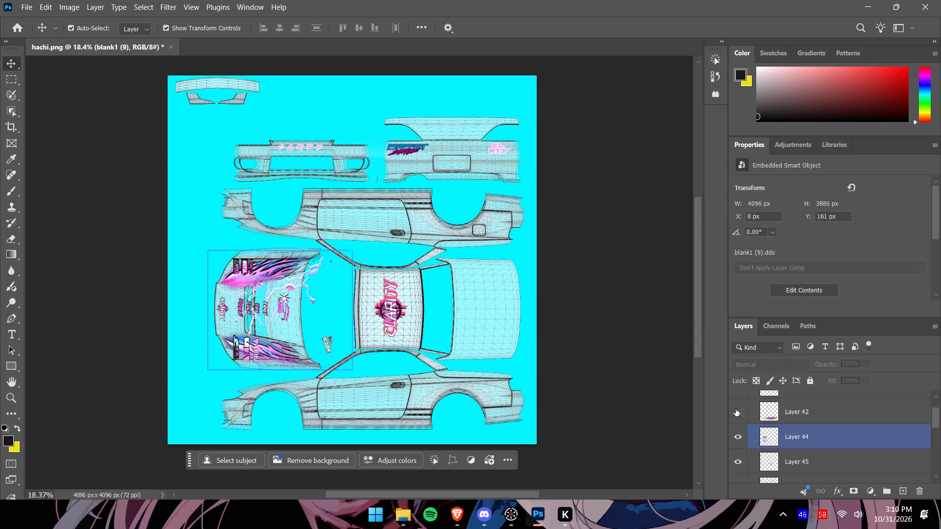
pyautogui.click(738, 415)
pyautogui.scroll(3, 739, 415)
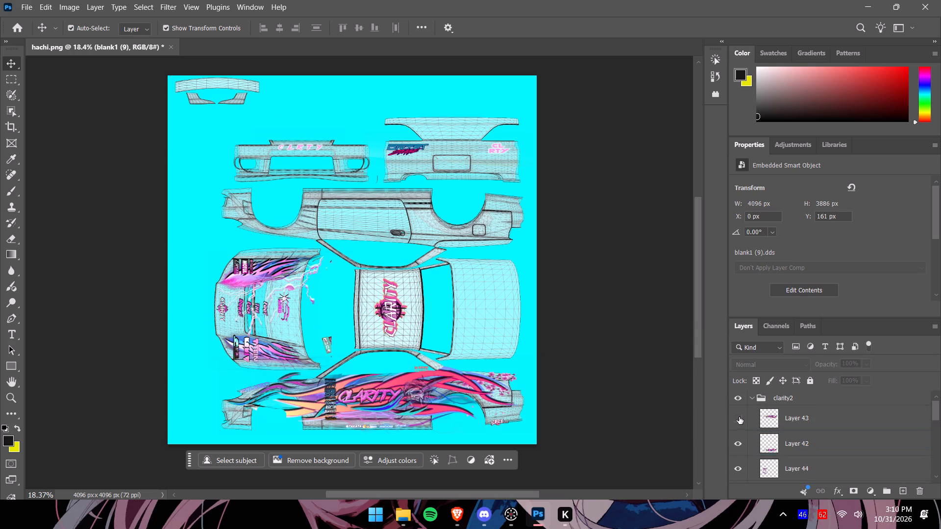
pyautogui.click(739, 420)
pyautogui.click(750, 399)
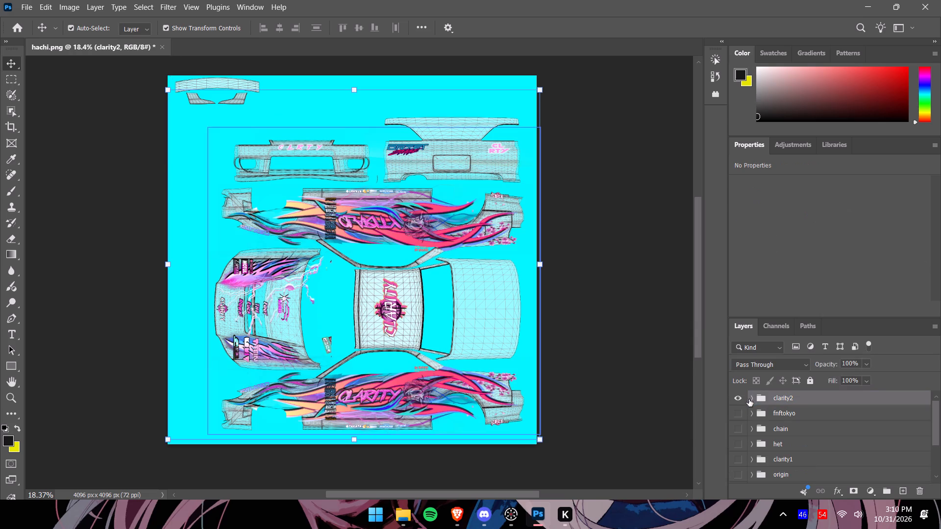
# Review the assembled clarity2 livery, hide its group, and deselect all layers.
pyautogui.moveTo(697, 300); pyautogui.dragTo(696, 320)
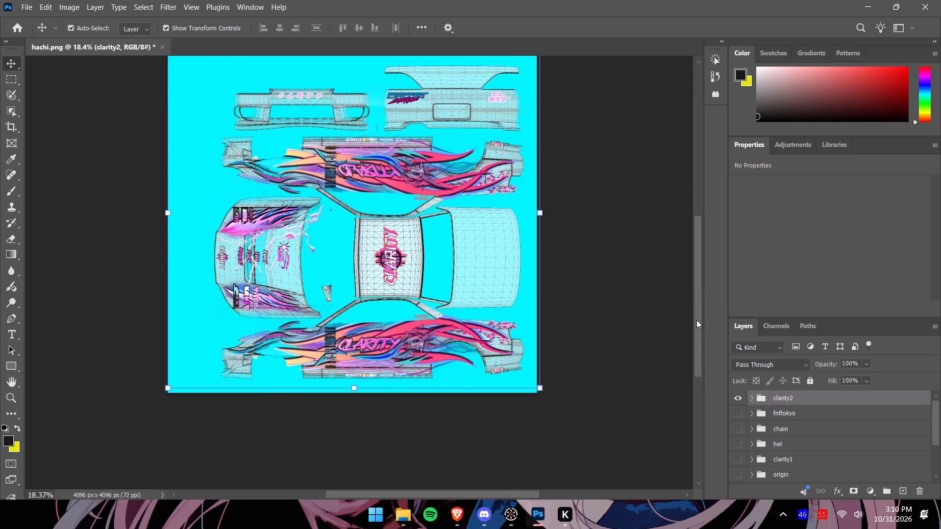
pyautogui.moveTo(696, 320); pyautogui.dragTo(694, 310)
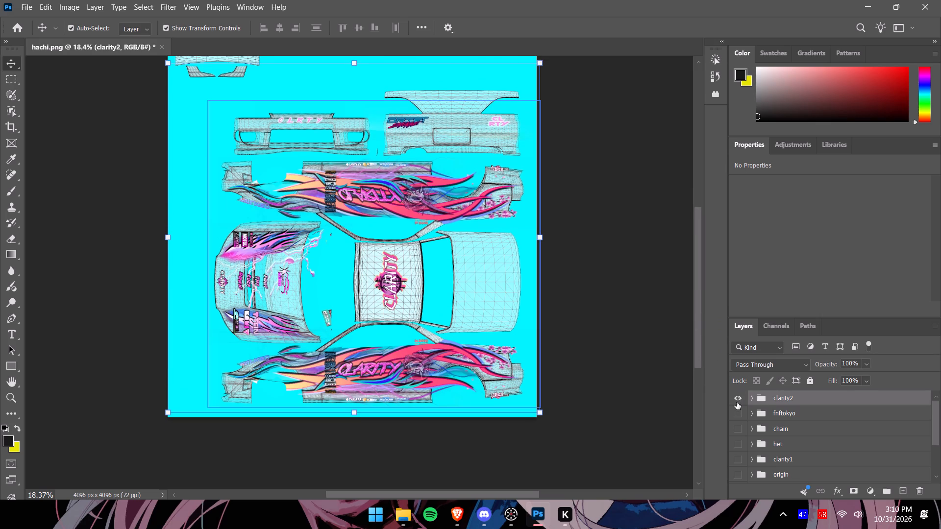
pyautogui.click(738, 399)
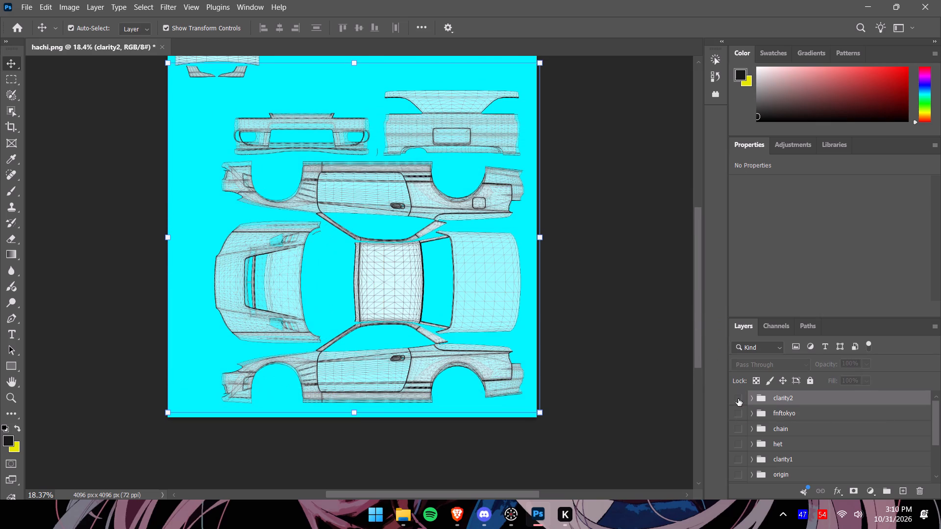
pyautogui.click(738, 399)
pyautogui.click(738, 394)
pyautogui.scroll(-2, 763, 409)
pyautogui.scroll(2, 787, 430)
pyautogui.scroll(-1, 802, 475)
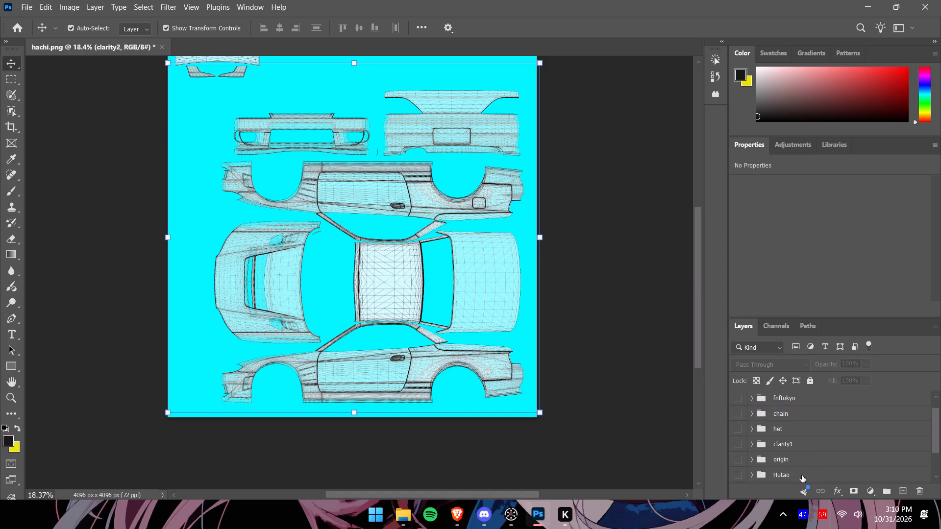
pyautogui.scroll(-1, 802, 475)
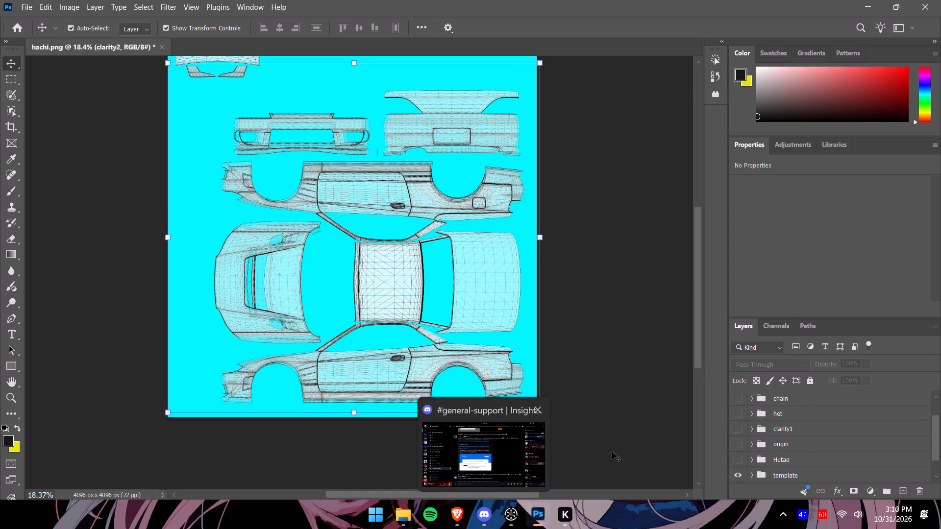
pyautogui.click(676, 425)
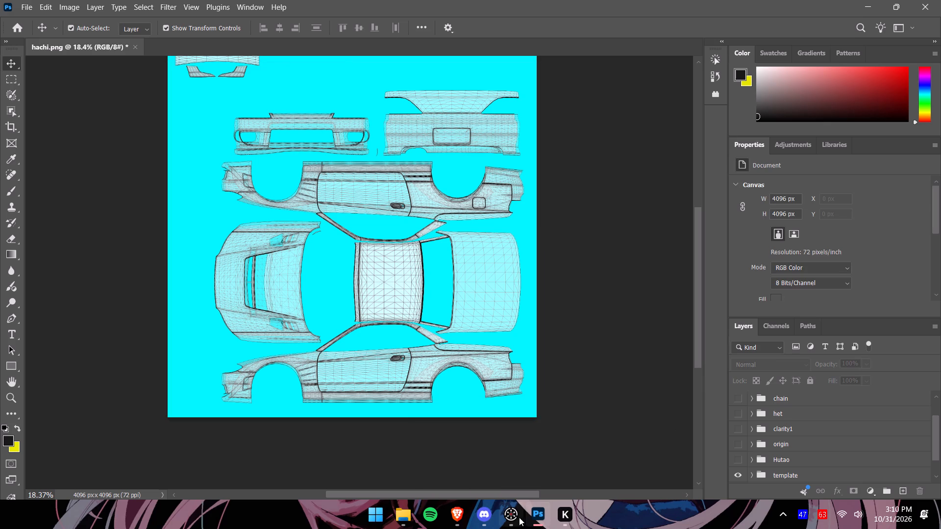
# Switch to File Explorer and look through the nis15 Livery Template folder for another livery.
pyautogui.click(413, 516)
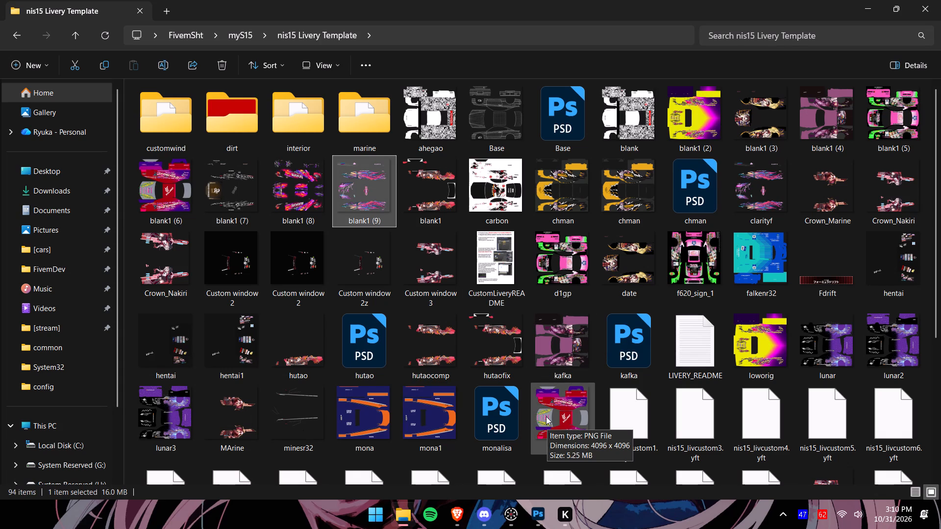
pyautogui.scroll(-2, 545, 416)
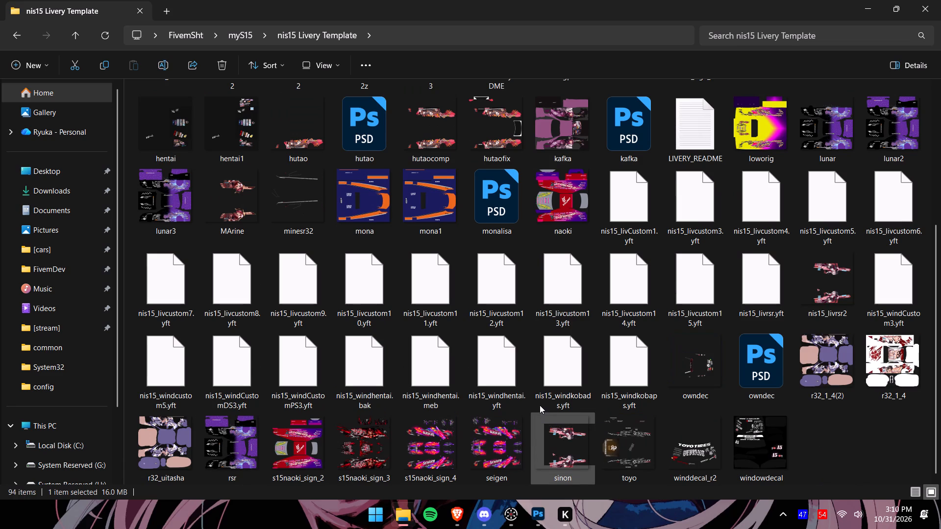
pyautogui.scroll(-3, 531, 388)
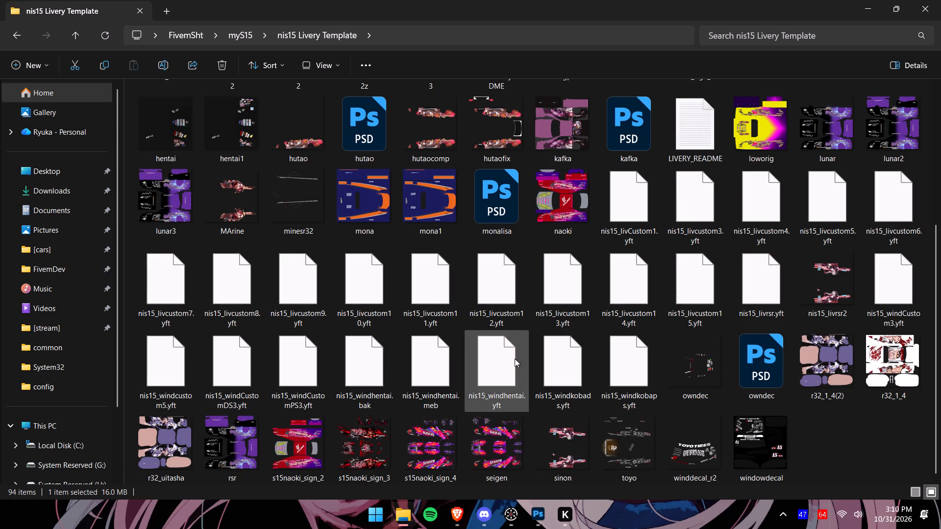